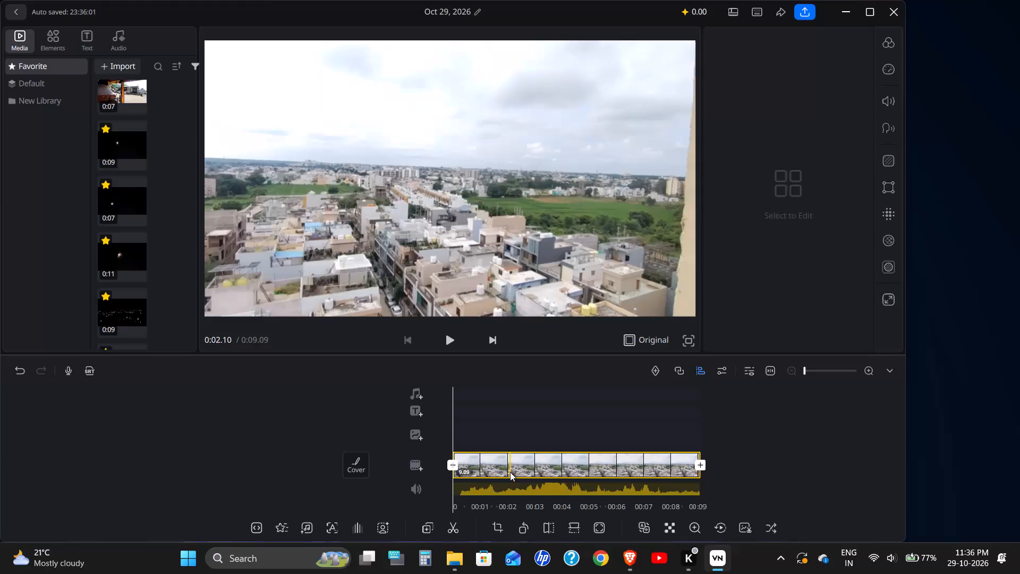
Undo the insertion of the daytime rooftop clip, clearing it from the timeline.
{"action": "left_click", "coordinate": [510, 472]}
{"action": "key", "text": "Delete"}
{"action": "key", "text": "Delete"}
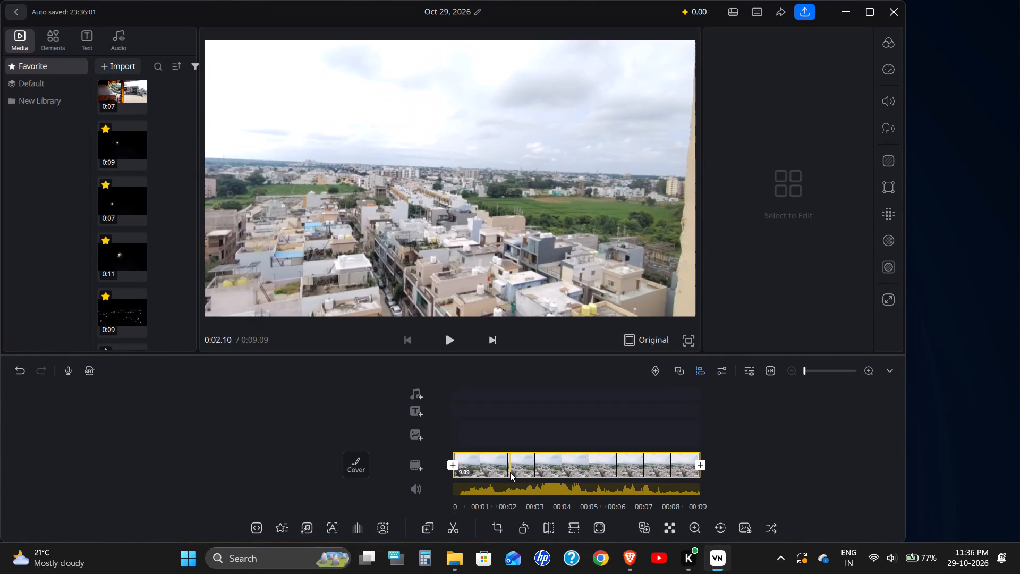
{"action": "key", "text": "Delete"}
{"action": "right_click", "coordinate": [510, 472]}
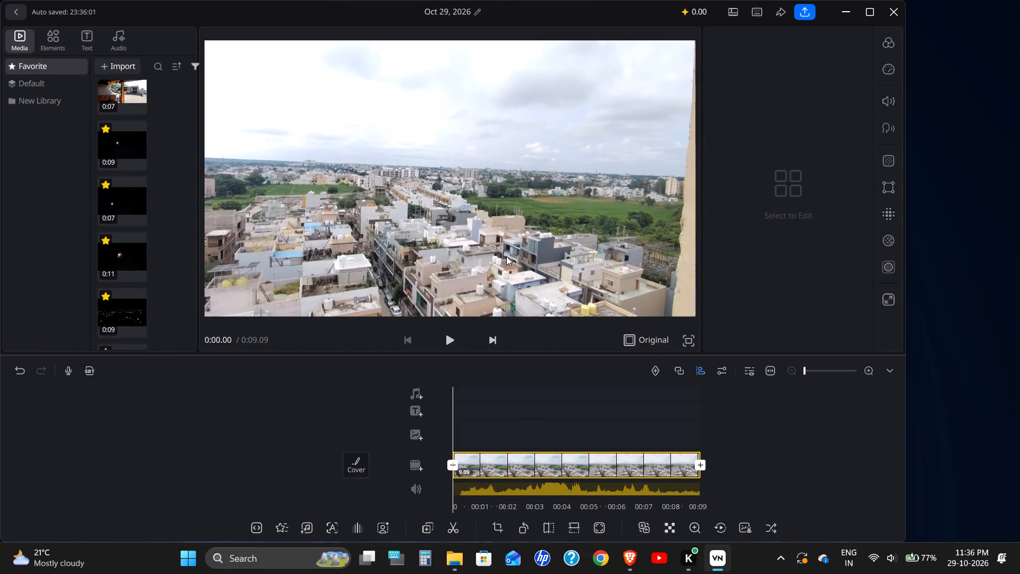
{"action": "key", "text": "ctrl+z"}
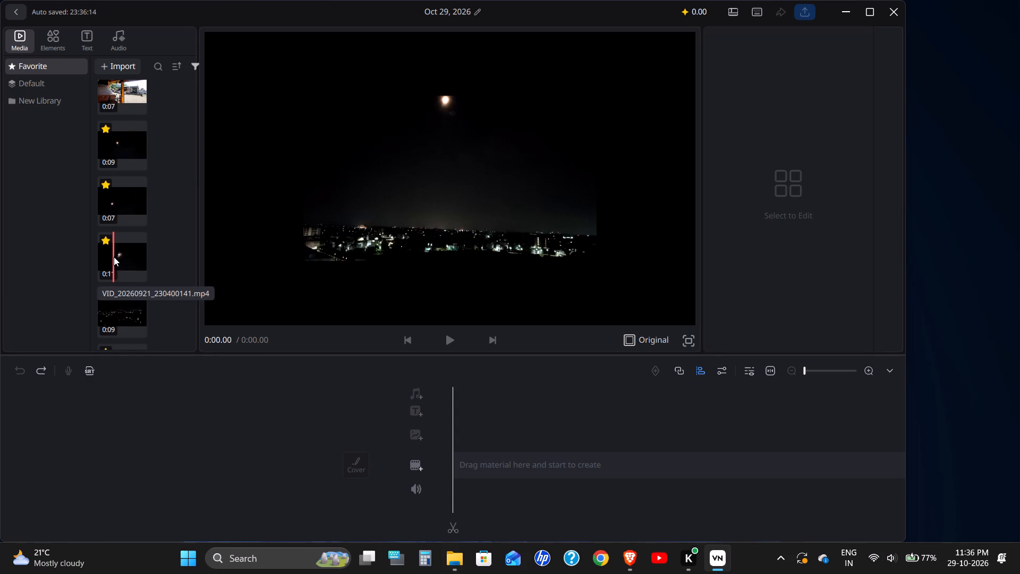
Place the 0:11 moon clip from the favorites on the empty main video track.
{"action": "left_click_drag", "start_coordinate": [125, 258], "coordinate": [438, 431]}
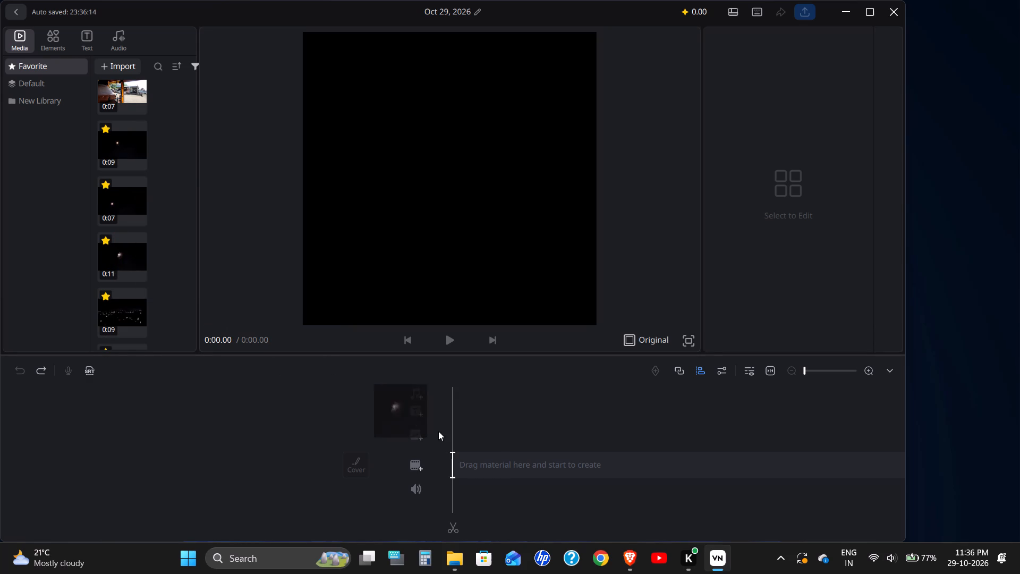
{"action": "left_click_drag", "start_coordinate": [438, 431], "coordinate": [490, 454]}
Append the 0:09 night city lights clip directly after the moon clip on the main track.
{"action": "scroll", "coordinate": [295, 443], "scroll_direction": "left", "scroll_amount": 5}
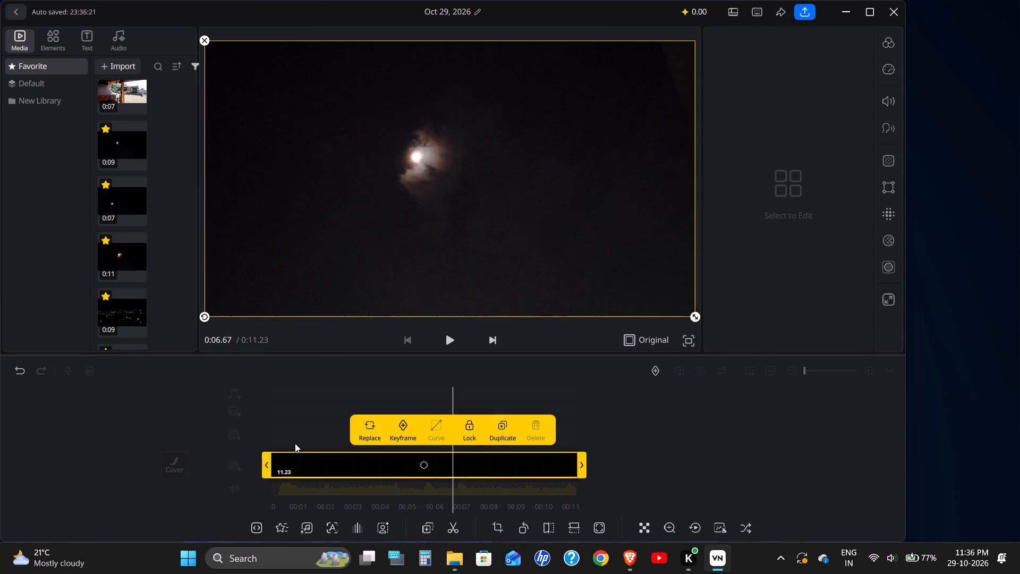
{"action": "scroll", "coordinate": [295, 443], "scroll_direction": "left", "scroll_amount": 6}
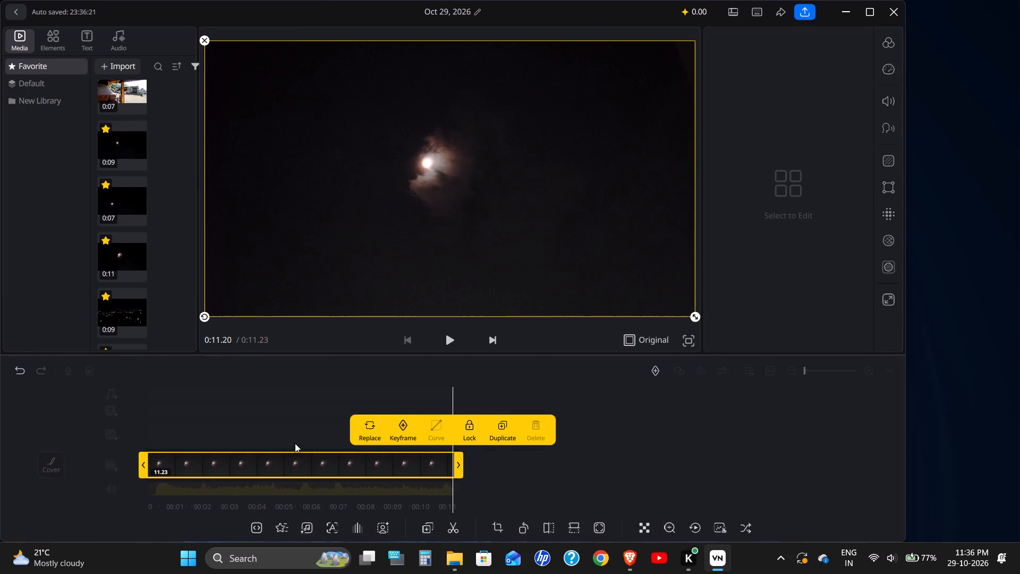
{"action": "left_click_drag", "start_coordinate": [121, 308], "coordinate": [483, 469]}
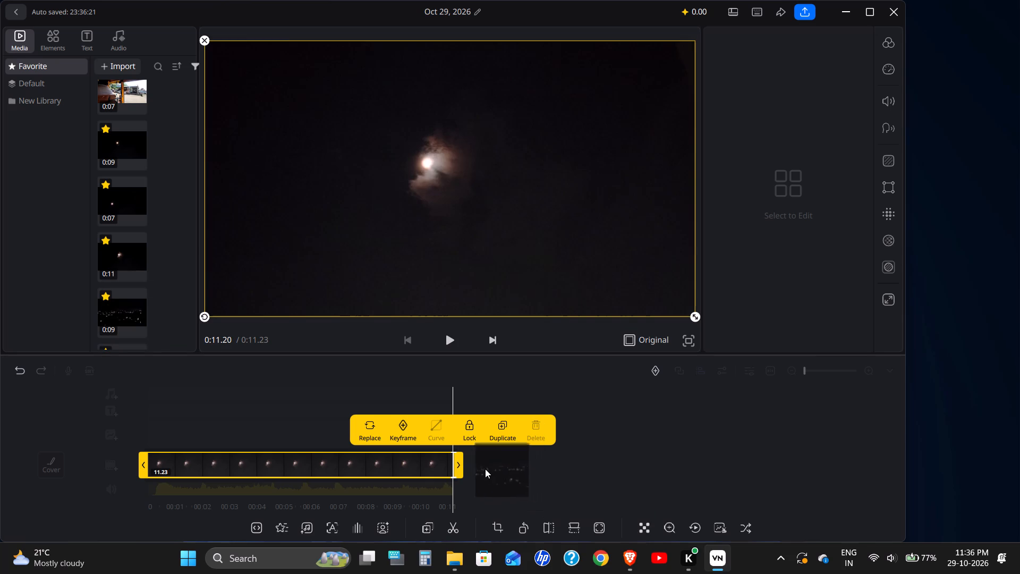
{"action": "left_click_drag", "start_coordinate": [483, 469], "coordinate": [495, 467]}
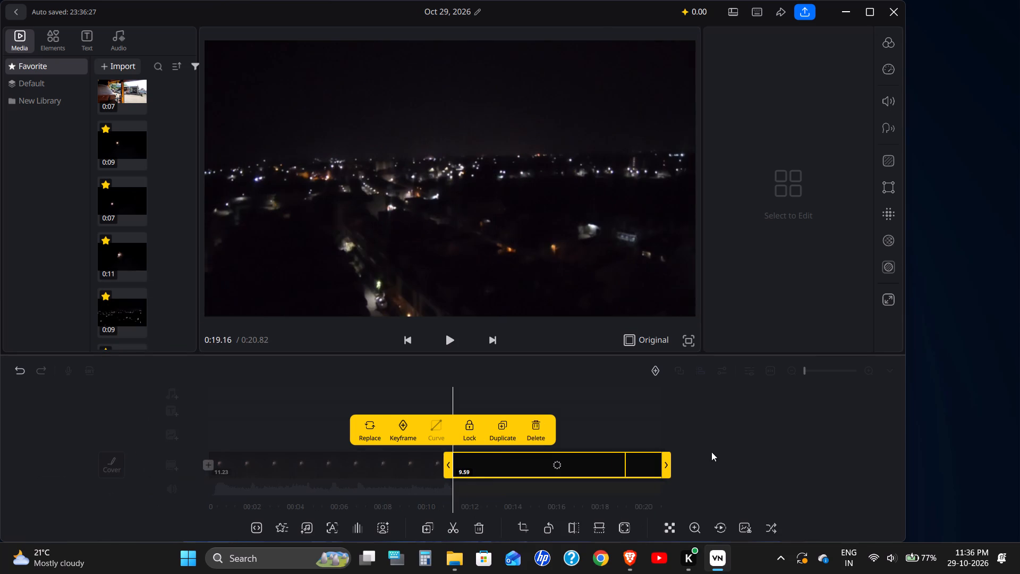
Append the first 0:09 daytime rooftop clip from the favorites after the night city clip on the main track.
{"action": "scroll", "coordinate": [746, 454], "scroll_direction": "left", "scroll_amount": 13}
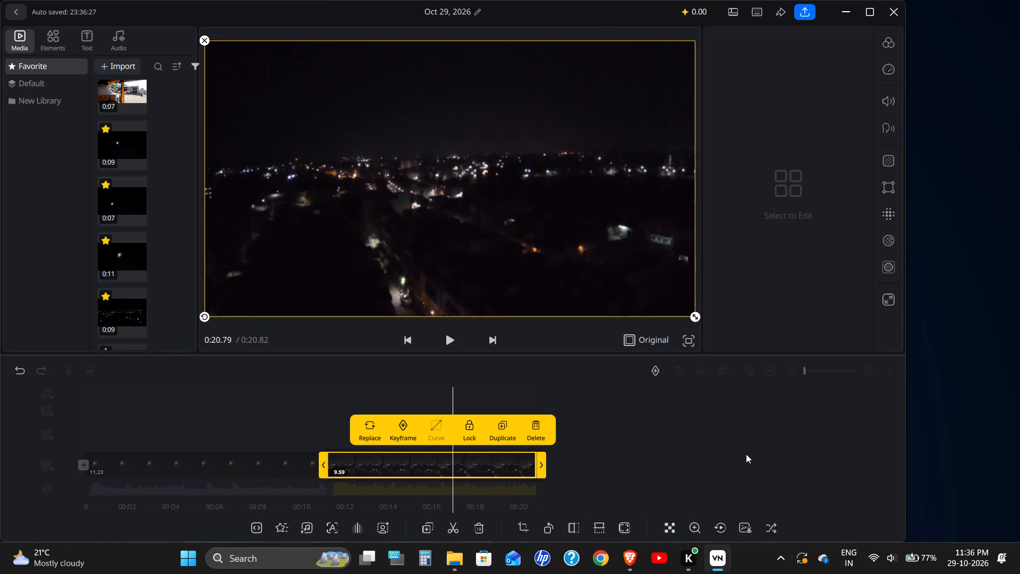
{"action": "scroll", "coordinate": [746, 454], "scroll_direction": "left", "scroll_amount": 10}
{"action": "left_click", "coordinate": [746, 454]}
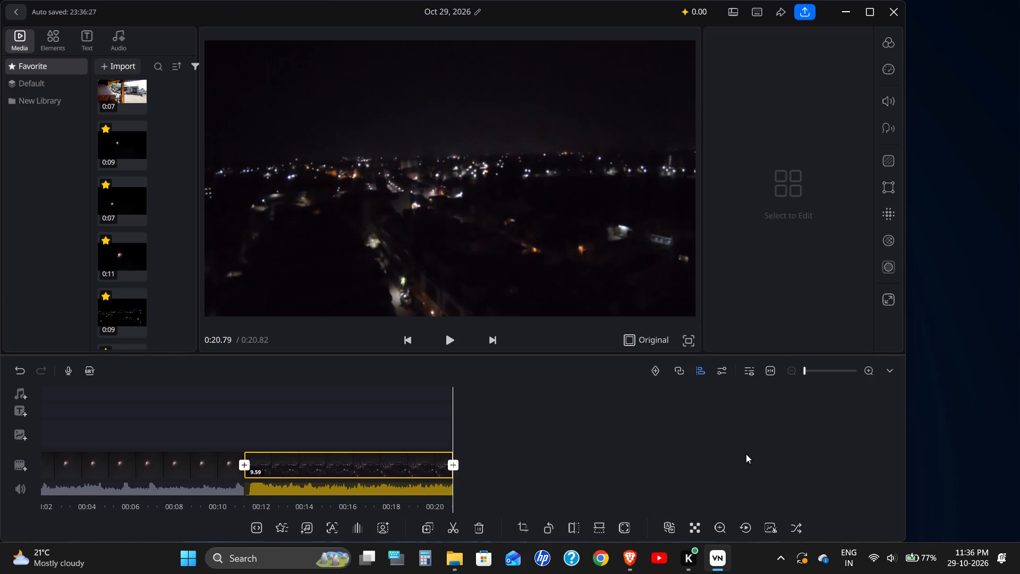
{"action": "scroll", "coordinate": [117, 317], "scroll_direction": "up", "scroll_amount": 6}
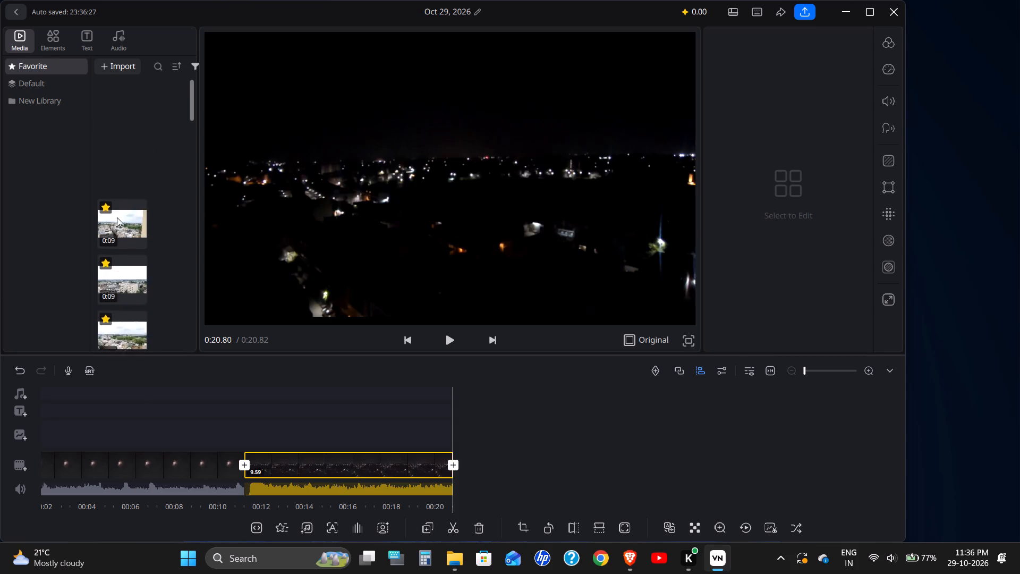
{"action": "left_click_drag", "start_coordinate": [116, 103], "coordinate": [394, 277]}
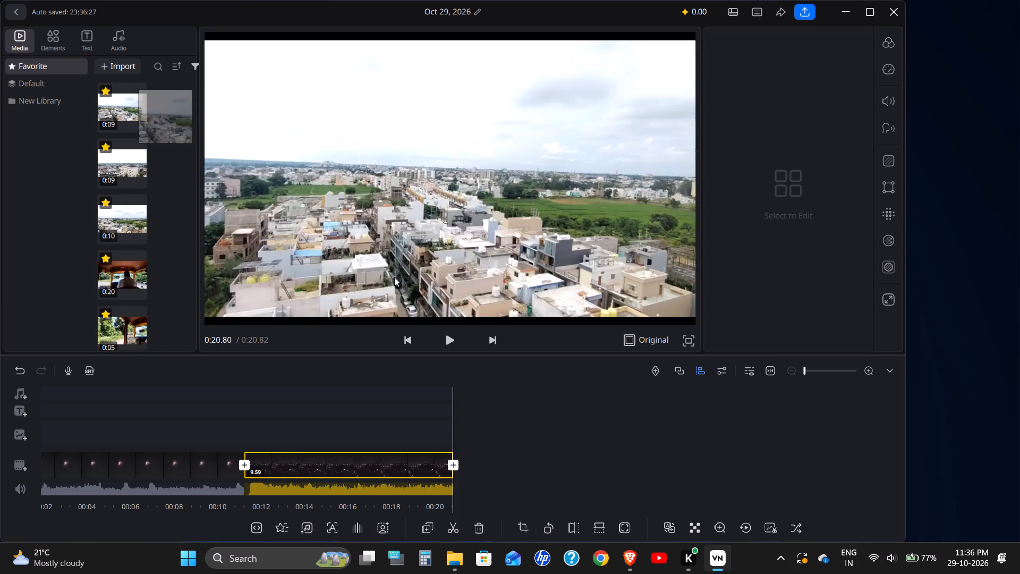
{"action": "left_click_drag", "start_coordinate": [394, 277], "coordinate": [491, 488]}
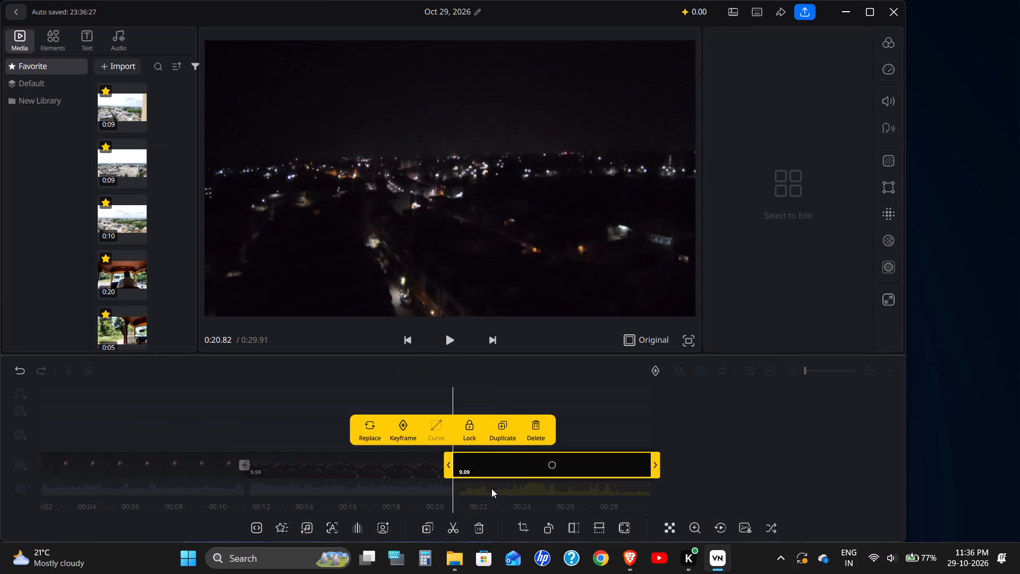
{"action": "left_click", "coordinate": [700, 441]}
Append the 0:05 auto rickshaw clip from the favorites after the daytime rooftop clip on the main track.
{"action": "scroll", "coordinate": [700, 441], "scroll_direction": "left", "scroll_amount": 3}
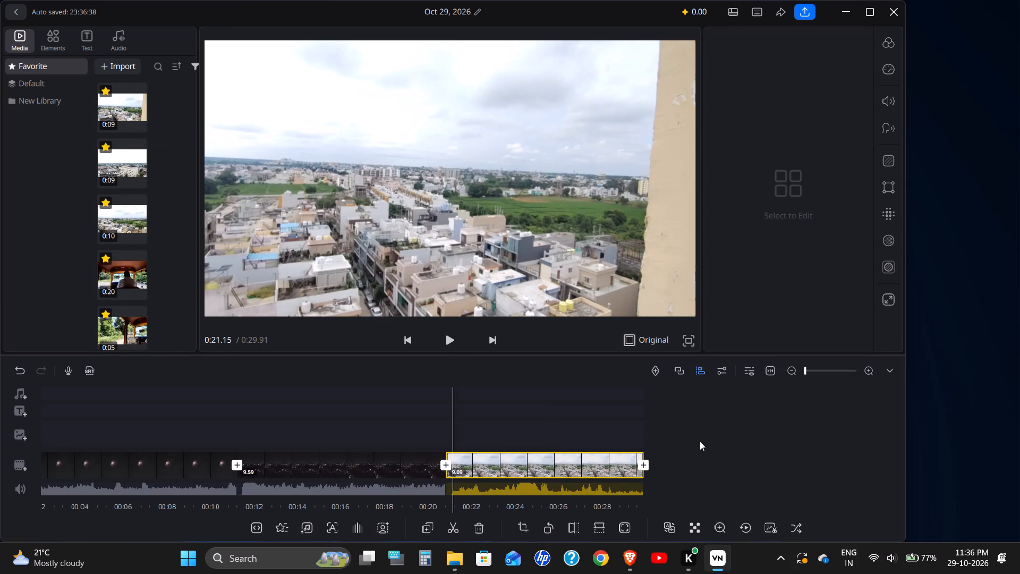
{"action": "scroll", "coordinate": [700, 441], "scroll_direction": "left", "scroll_amount": 5}
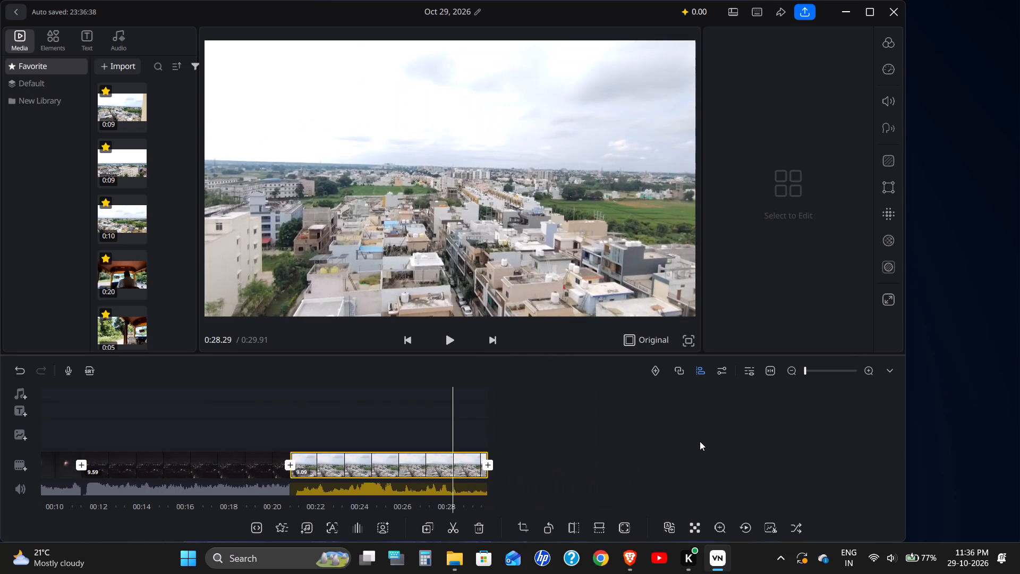
{"action": "scroll", "coordinate": [700, 441], "scroll_direction": "left", "scroll_amount": 3}
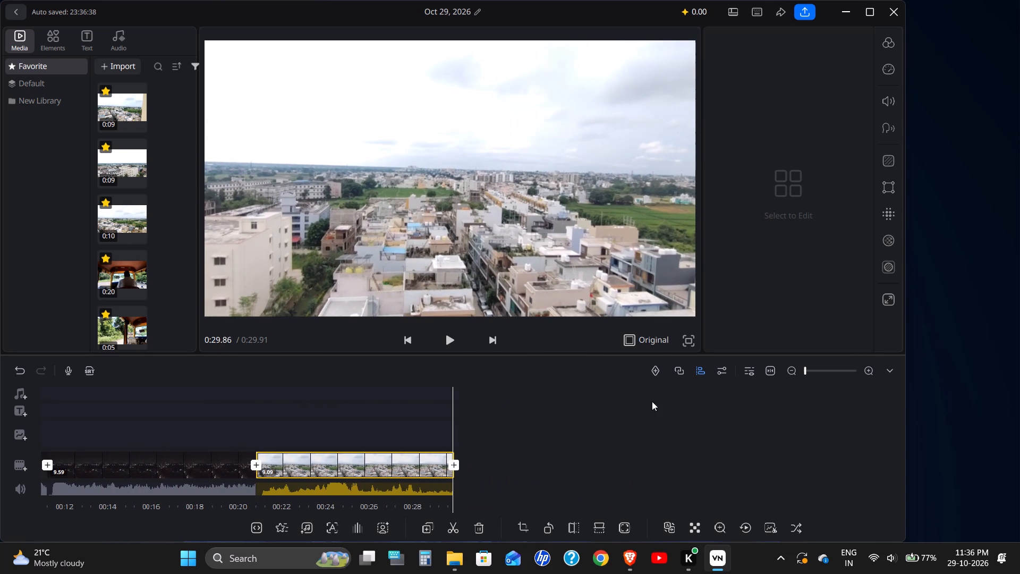
{"action": "scroll", "coordinate": [111, 280], "scroll_direction": "down", "scroll_amount": 13}
{"action": "scroll", "coordinate": [111, 280], "scroll_direction": "up", "scroll_amount": 7}
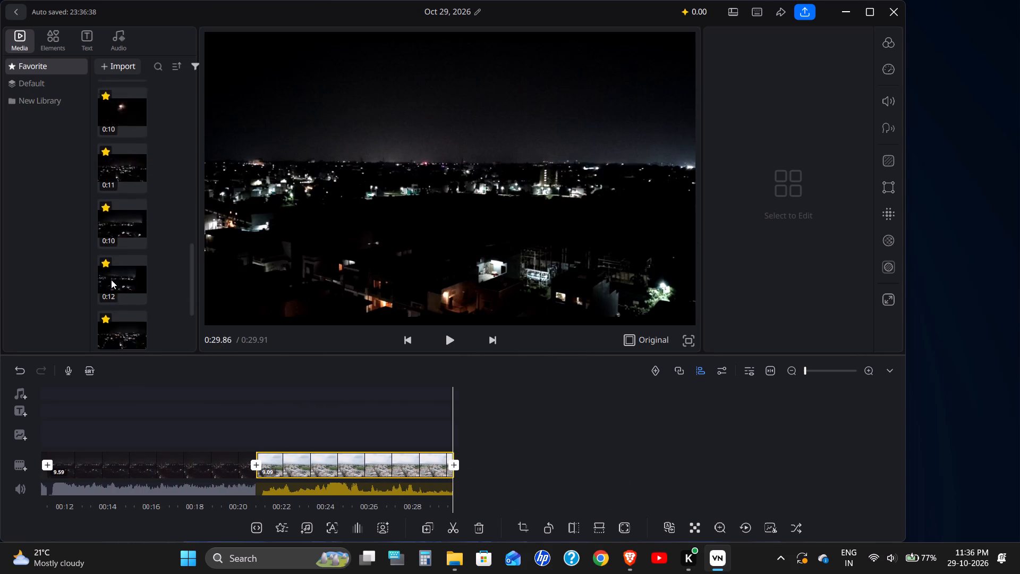
{"action": "scroll", "coordinate": [111, 280], "scroll_direction": "up", "scroll_amount": 5}
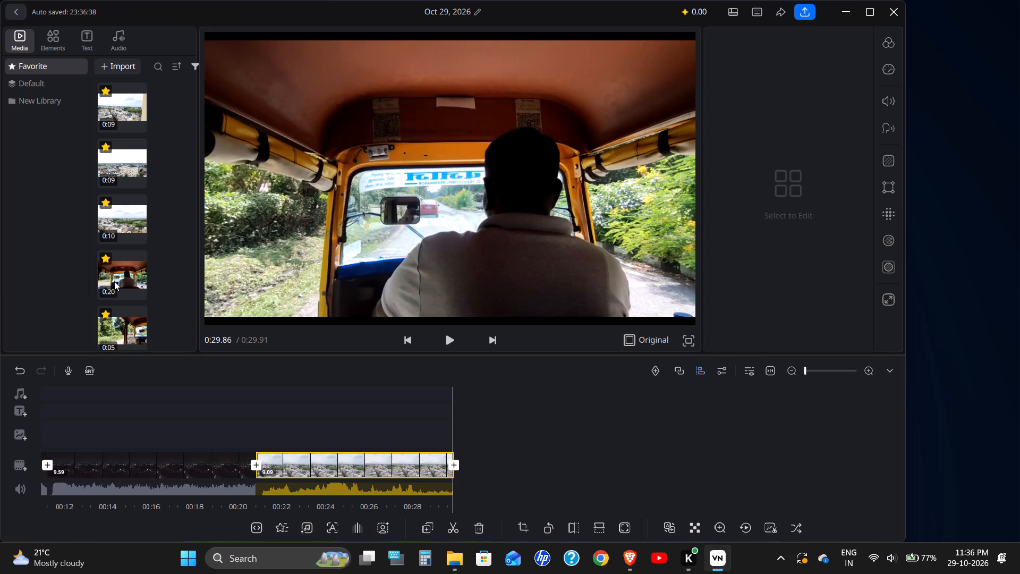
{"action": "left_click_drag", "start_coordinate": [130, 334], "coordinate": [482, 464]}
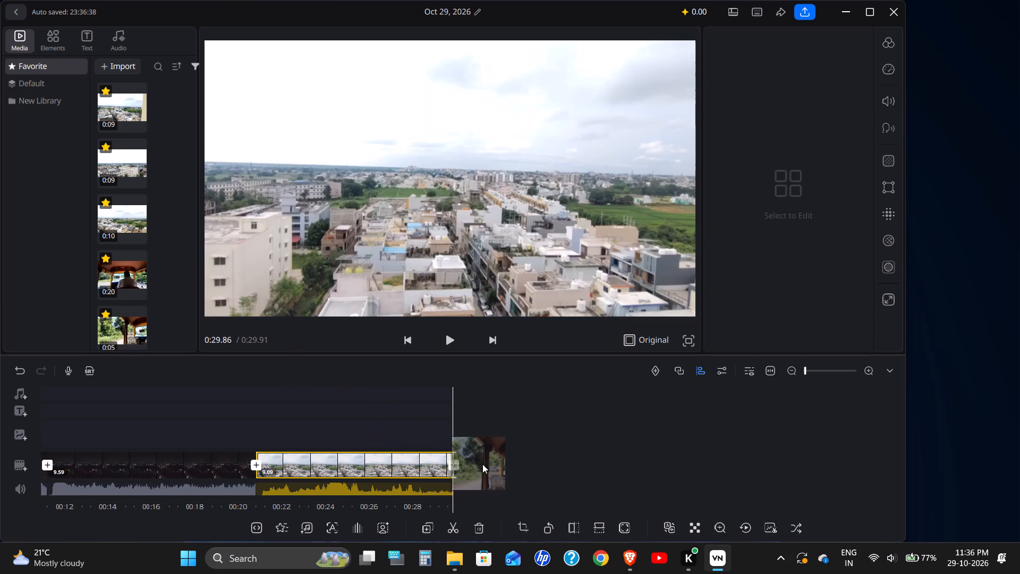
{"action": "left_click_drag", "start_coordinate": [482, 464], "coordinate": [484, 464]}
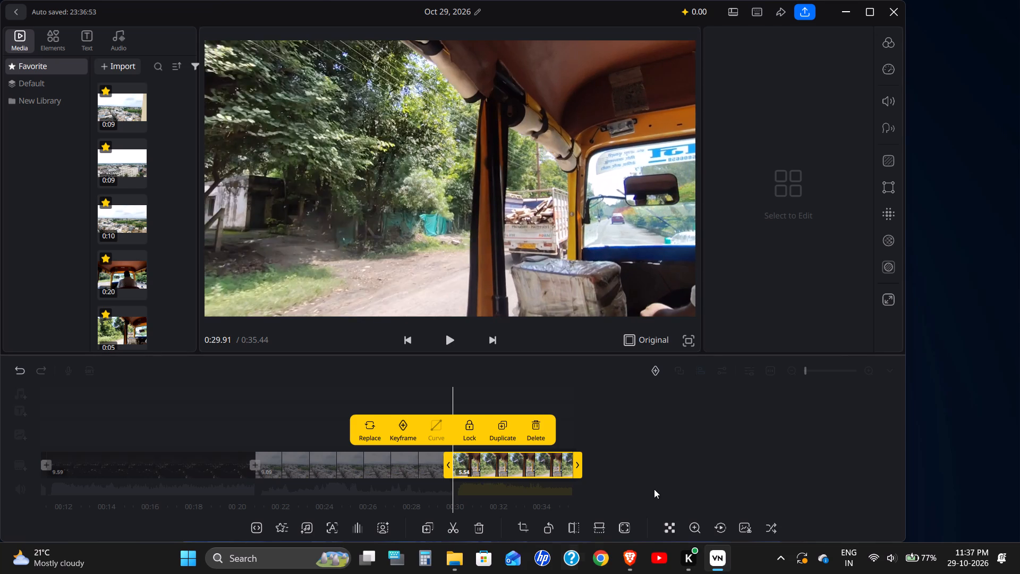
{"action": "left_click", "coordinate": [647, 471]}
Apply the Basic transition Black between the moon clip and the night city clip, after trying Light.
{"action": "scroll", "coordinate": [647, 471], "scroll_direction": "right", "scroll_amount": 15}
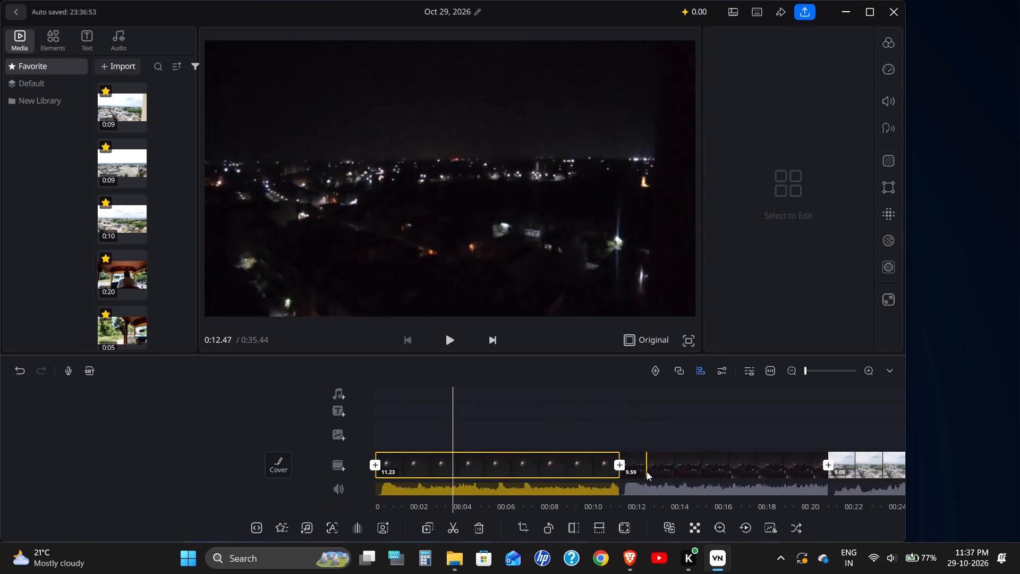
{"action": "scroll", "coordinate": [647, 471], "scroll_direction": "right", "scroll_amount": 2}
{"action": "left_click", "coordinate": [449, 462]}
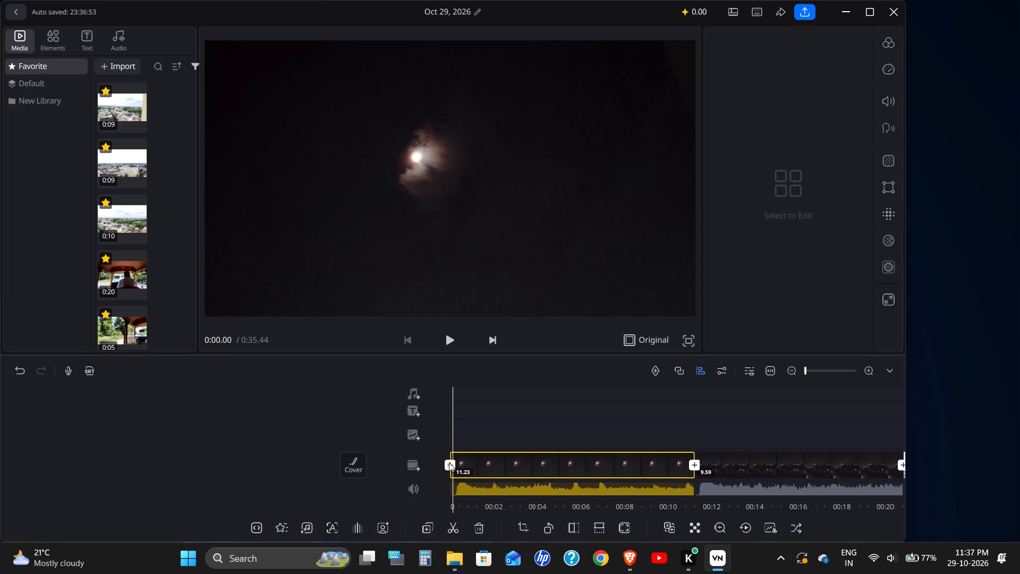
{"action": "left_click", "coordinate": [431, 456]}
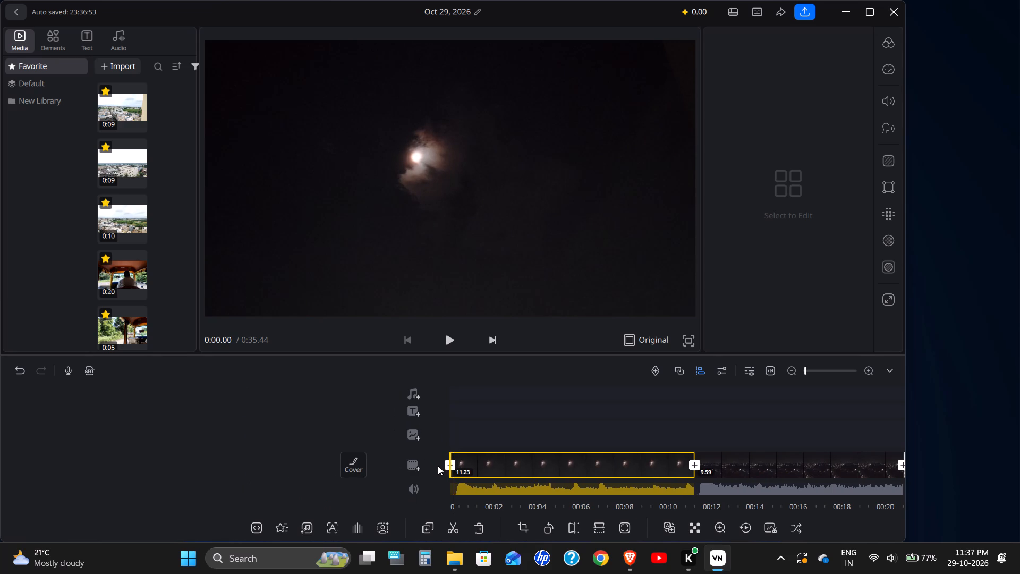
{"action": "left_click", "coordinate": [435, 466]}
{"action": "scroll", "coordinate": [470, 468], "scroll_direction": "right", "scroll_amount": 7}
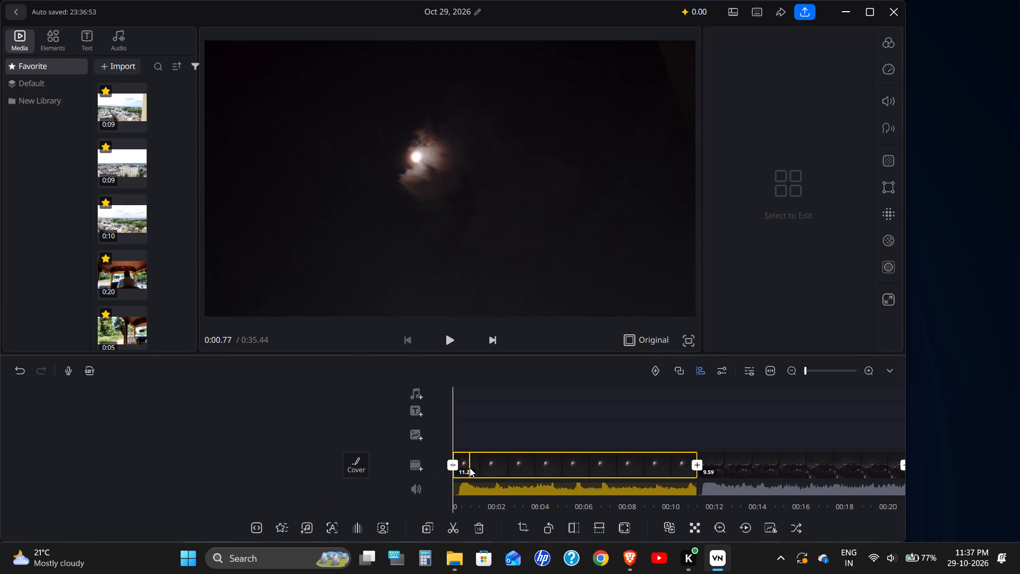
{"action": "left_click", "coordinate": [454, 468]}
{"action": "left_click", "coordinate": [454, 468]}
{"action": "left_click", "coordinate": [698, 466]}
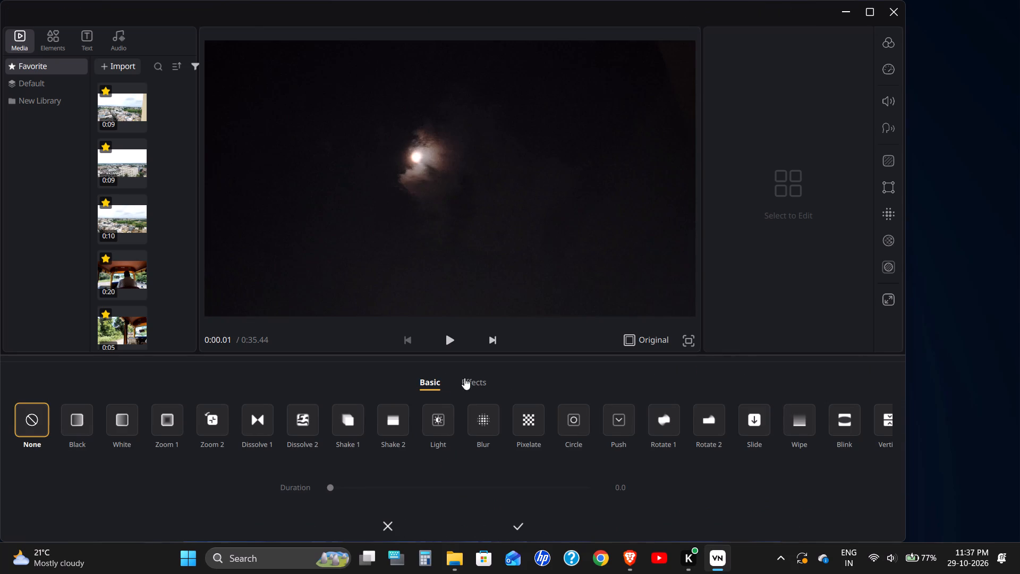
{"action": "left_click", "coordinate": [435, 428]}
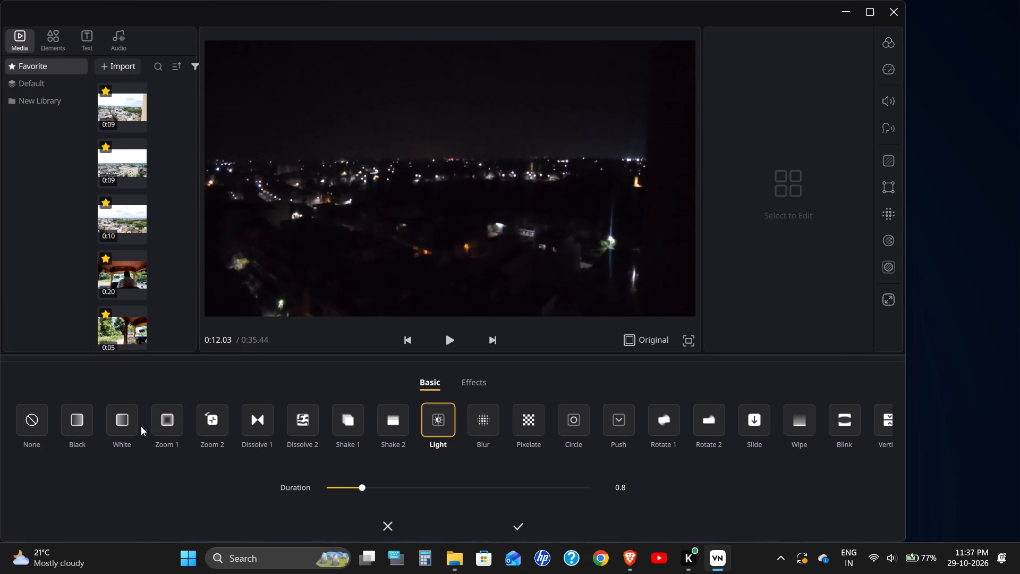
{"action": "left_click", "coordinate": [88, 423]}
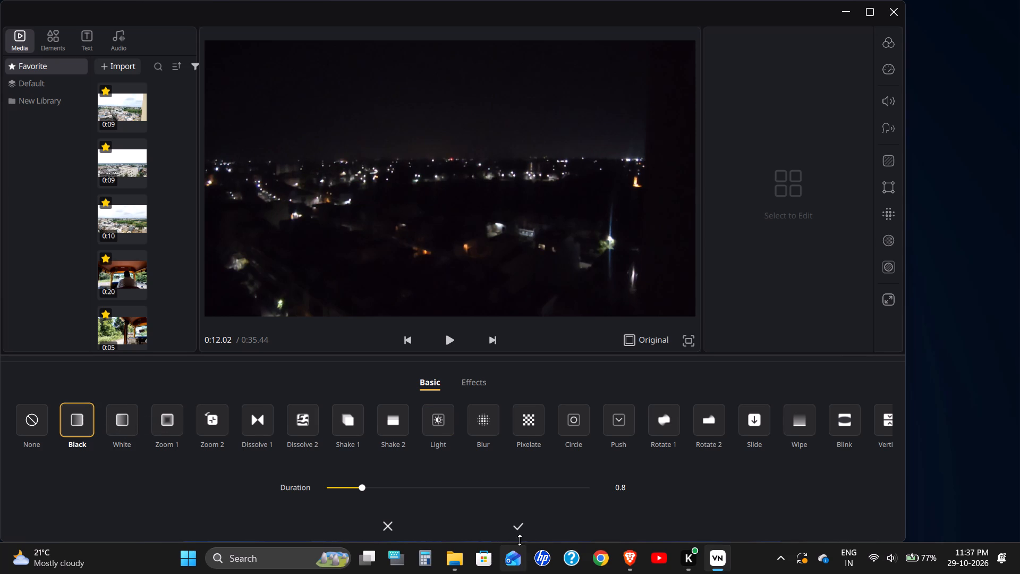
{"action": "left_click", "coordinate": [517, 525]}
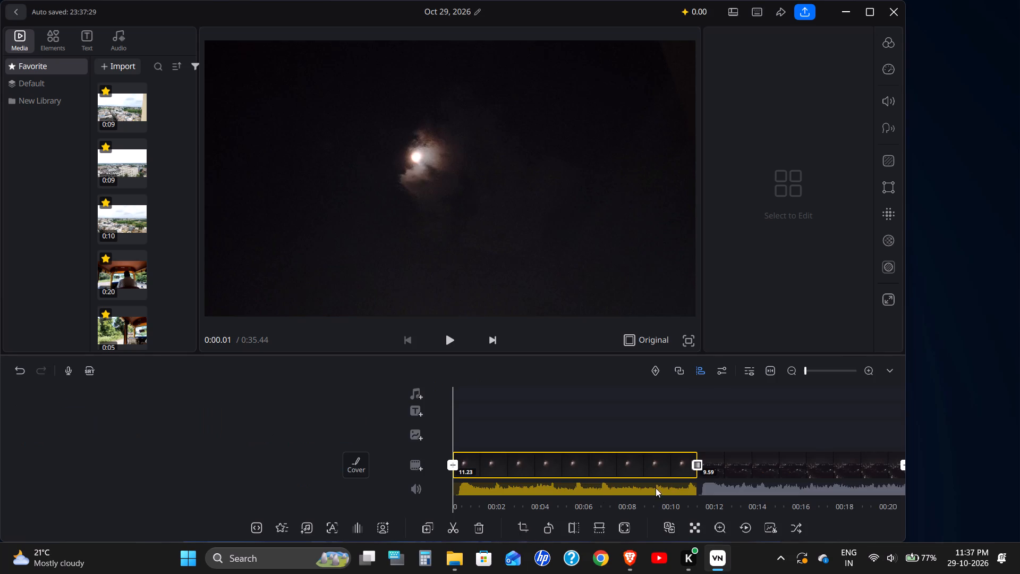
Maximize the video editor window.
{"action": "left_click", "coordinate": [452, 465]}
{"action": "scroll", "coordinate": [627, 457], "scroll_direction": "left", "scroll_amount": 3}
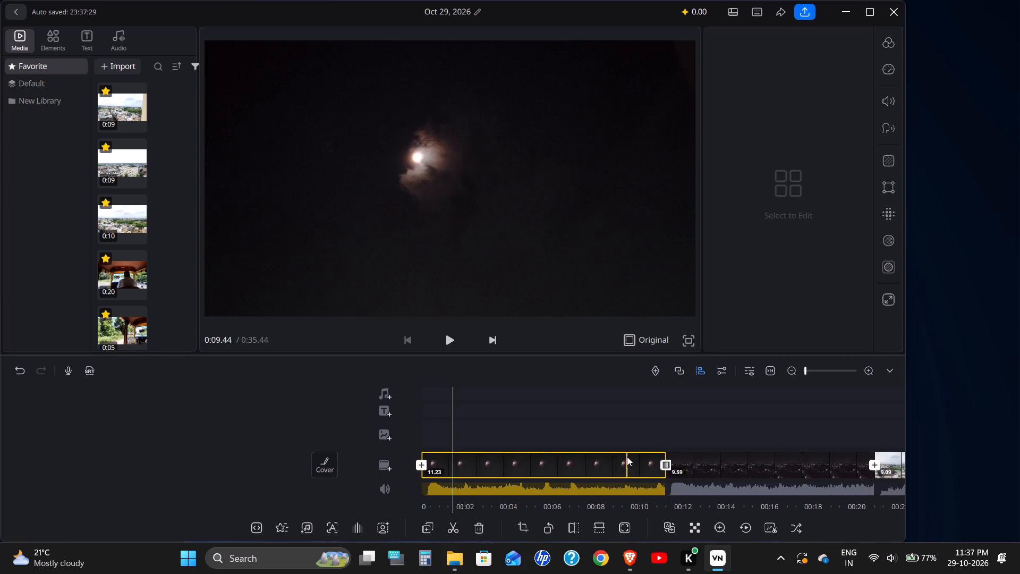
{"action": "scroll", "coordinate": [627, 457], "scroll_direction": "left", "scroll_amount": 3}
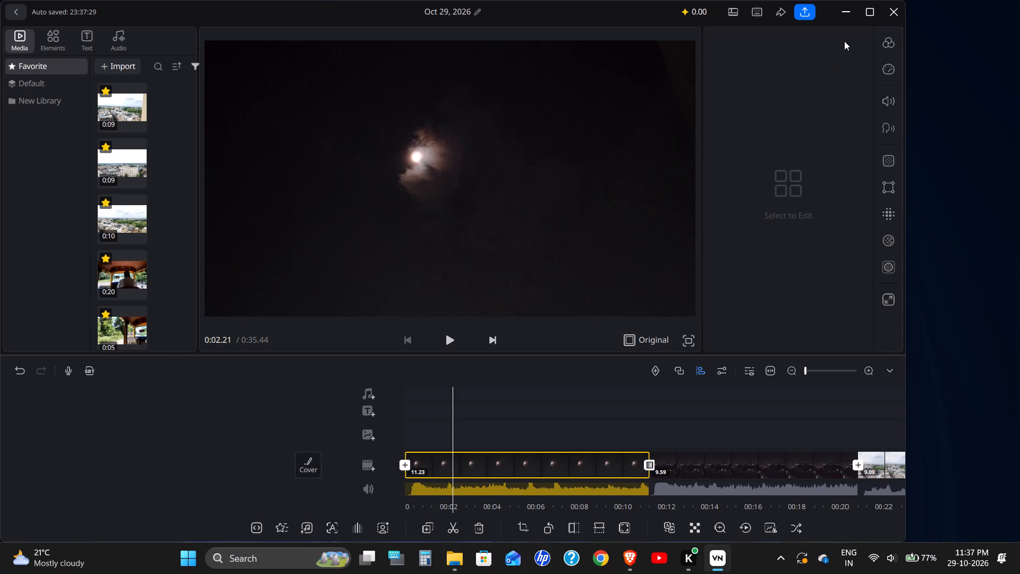
{"action": "left_click", "coordinate": [864, 5]}
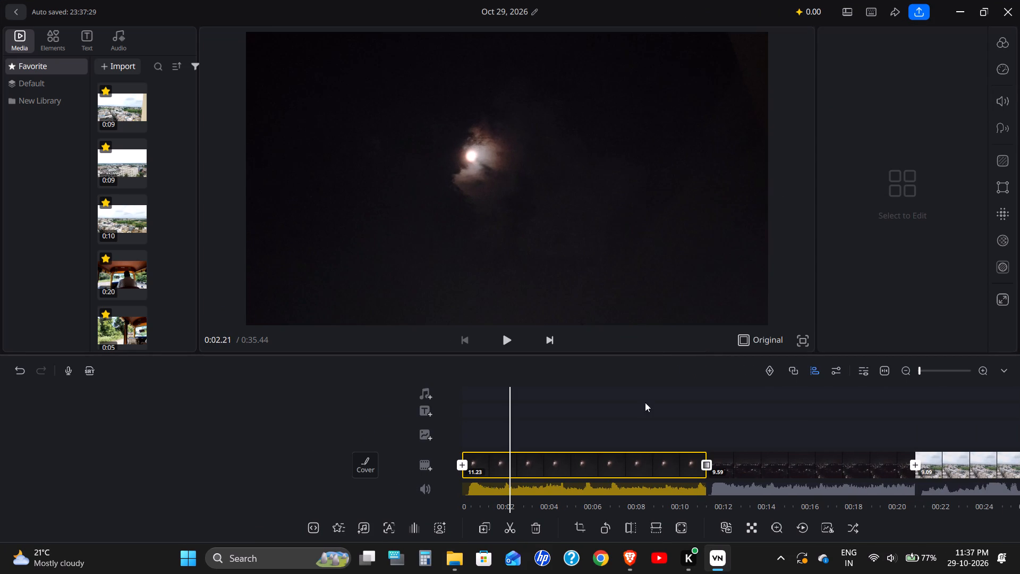
{"action": "scroll", "coordinate": [793, 436], "scroll_direction": "left", "scroll_amount": 5}
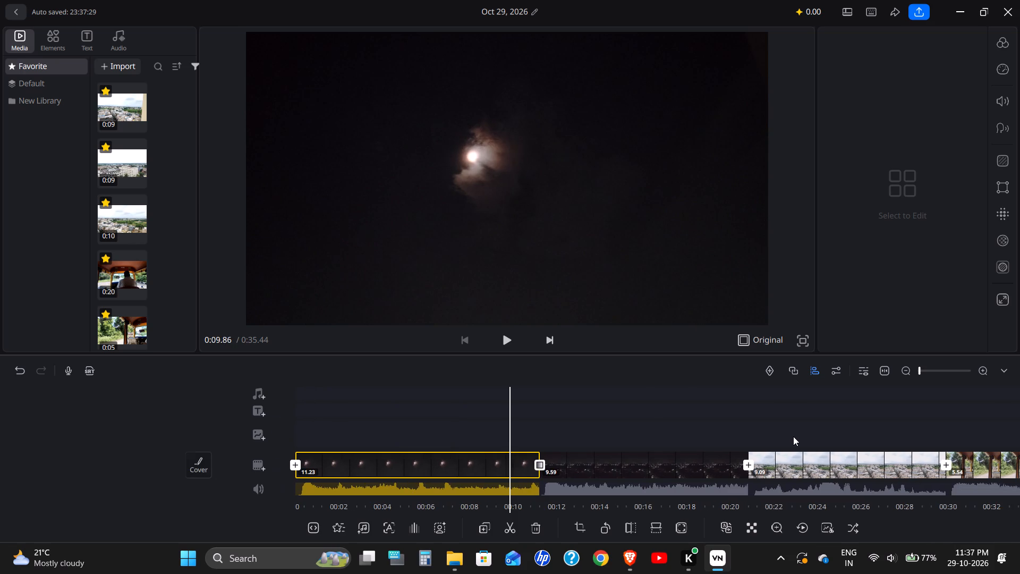
Apply the Basic transition Black between the night city clip and the daytime rooftop clip.
{"action": "scroll", "coordinate": [793, 436], "scroll_direction": "left", "scroll_amount": 5}
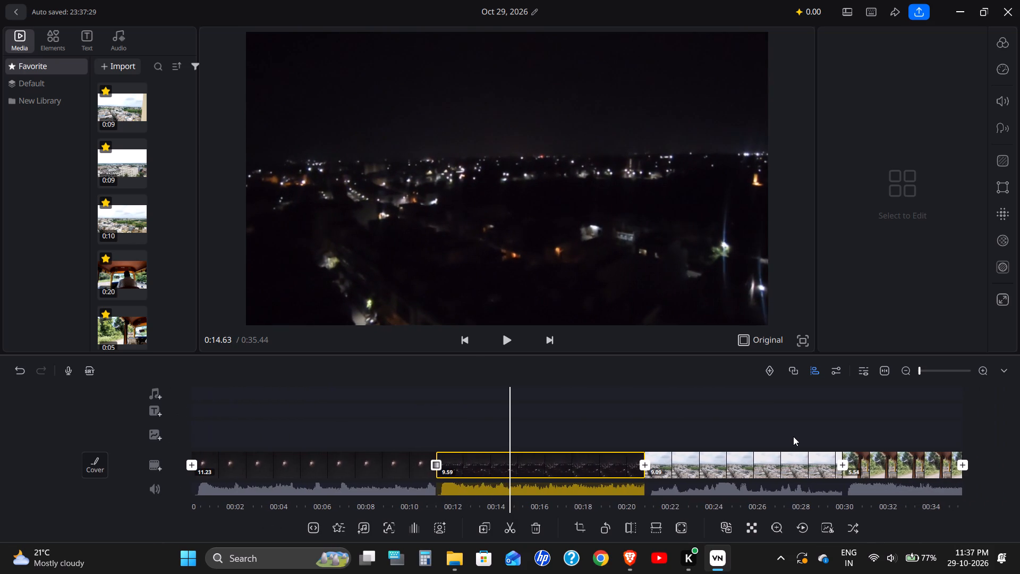
{"action": "scroll", "coordinate": [793, 436], "scroll_direction": "left", "scroll_amount": 1}
{"action": "scroll", "coordinate": [793, 436], "scroll_direction": "right", "scroll_amount": 3}
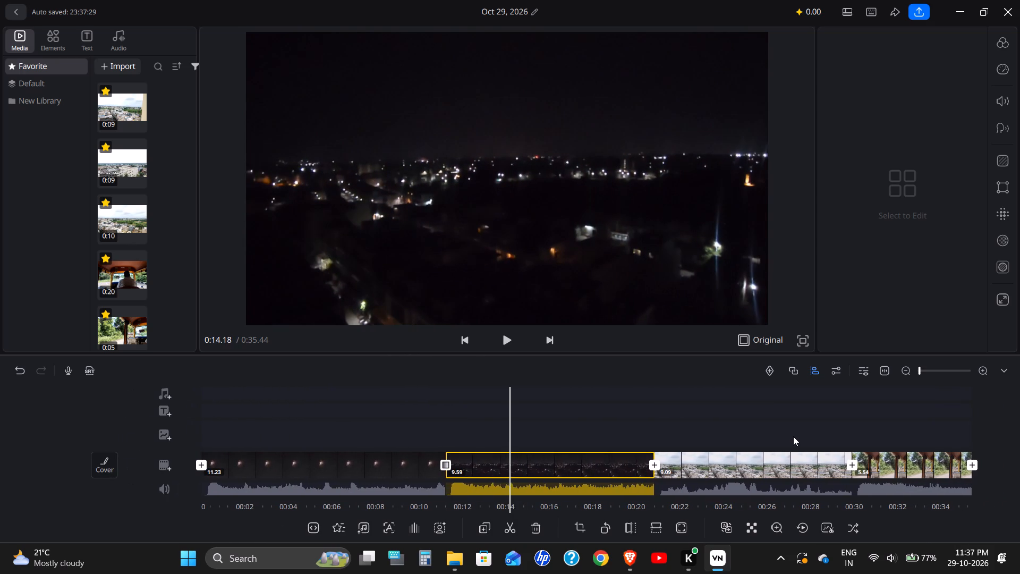
{"action": "scroll", "coordinate": [793, 436], "scroll_direction": "right", "scroll_amount": 4}
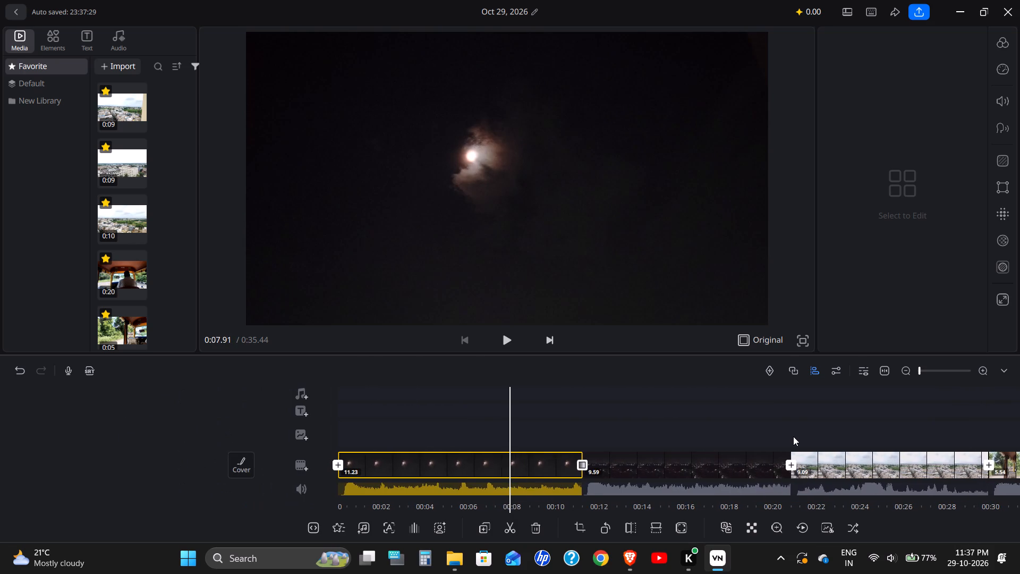
{"action": "scroll", "coordinate": [793, 436], "scroll_direction": "right", "scroll_amount": 1}
{"action": "scroll", "coordinate": [793, 436], "scroll_direction": "left", "scroll_amount": 1}
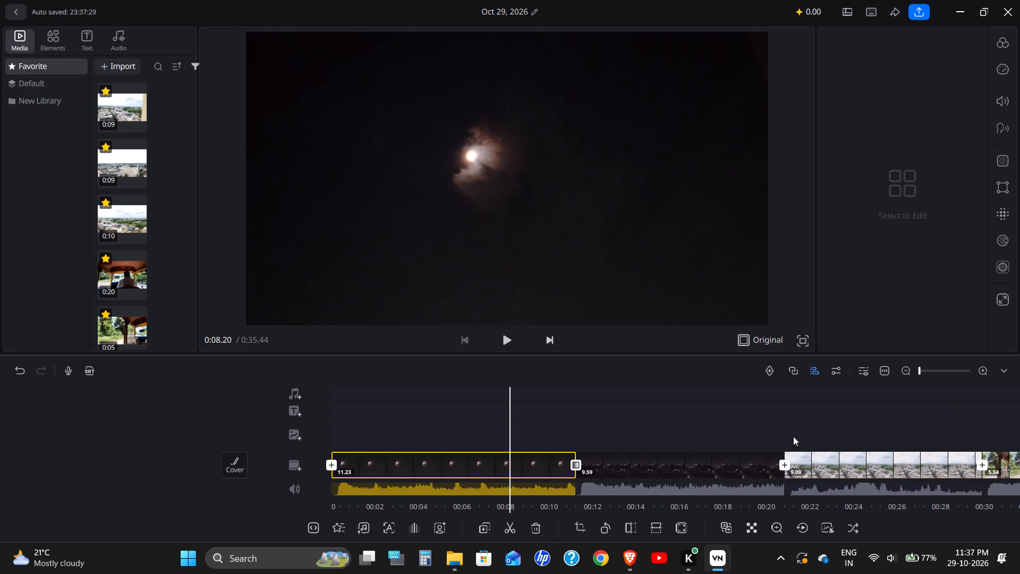
{"action": "scroll", "coordinate": [793, 436], "scroll_direction": "left", "scroll_amount": 3}
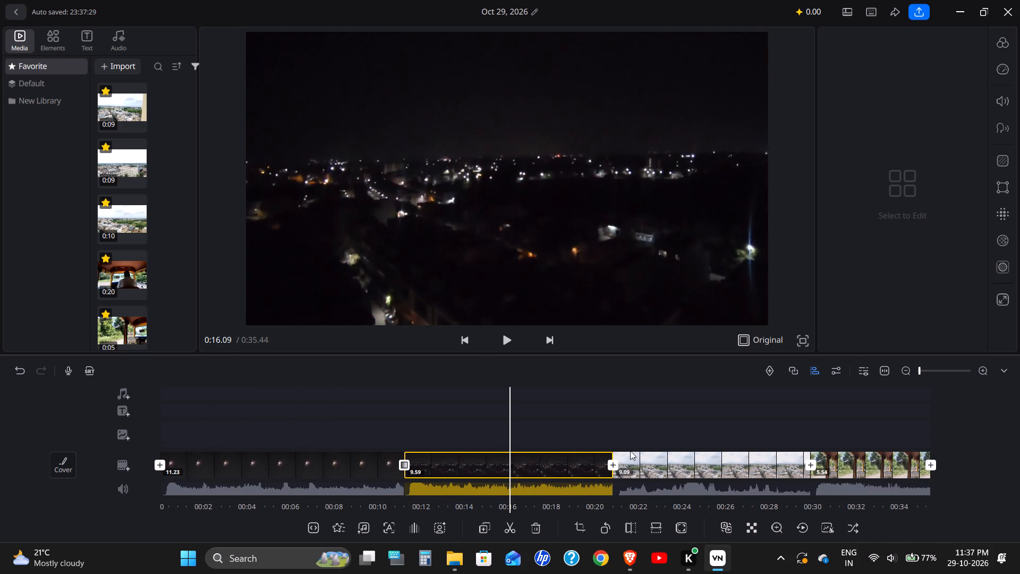
{"action": "left_click", "coordinate": [615, 465]}
{"action": "left_click", "coordinate": [615, 465]}
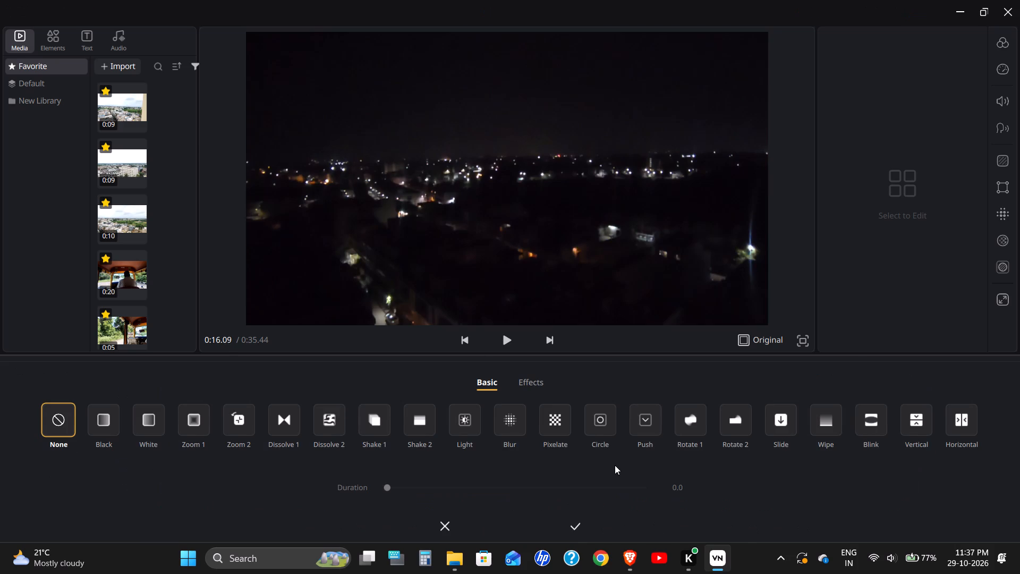
{"action": "left_click", "coordinate": [94, 411]}
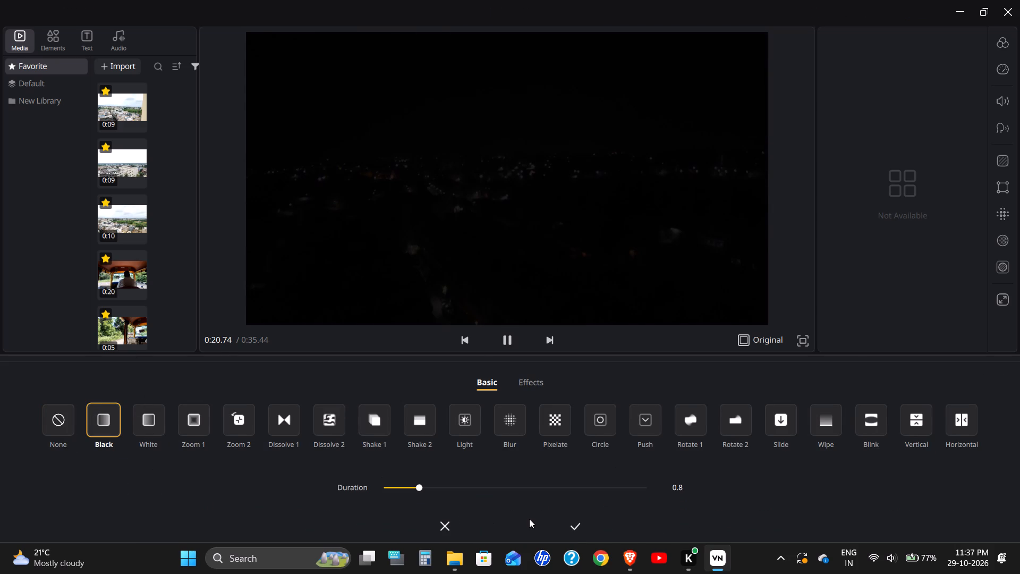
{"action": "left_click", "coordinate": [571, 525]}
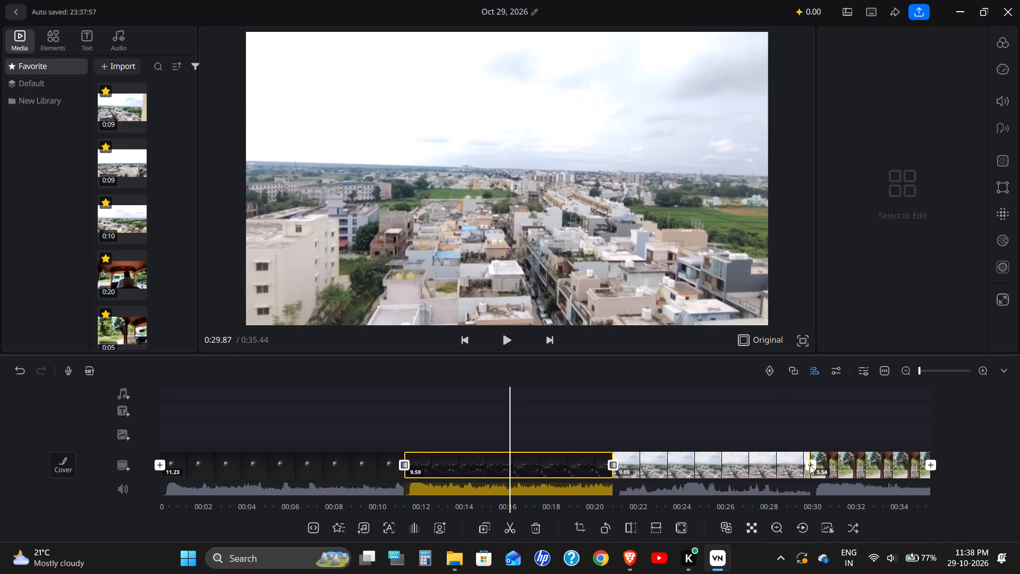
Apply the Basic transition Black between the daytime rooftop clip and the auto rickshaw clip.
{"action": "left_click", "coordinate": [811, 465]}
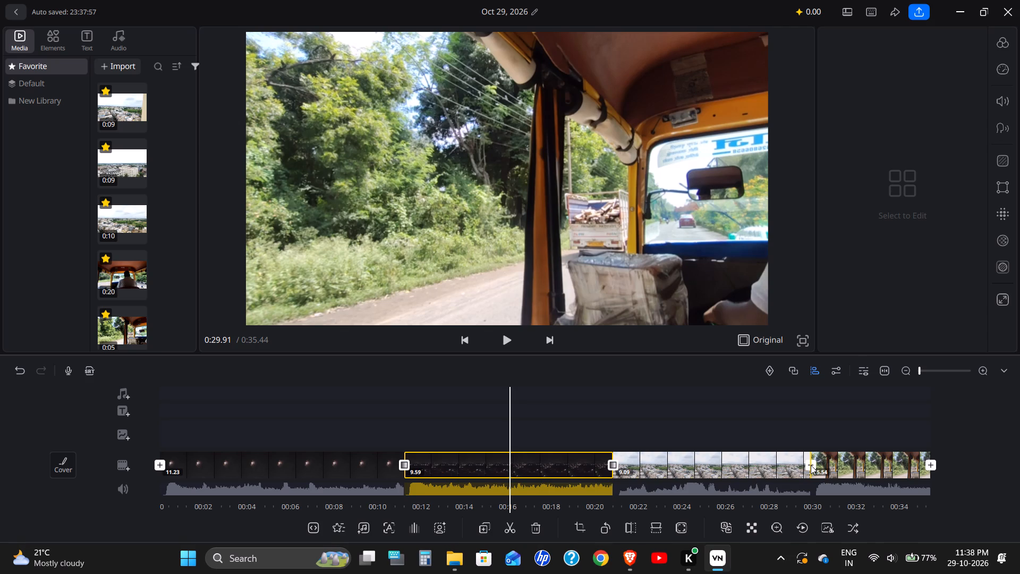
{"action": "left_click", "coordinate": [812, 466]}
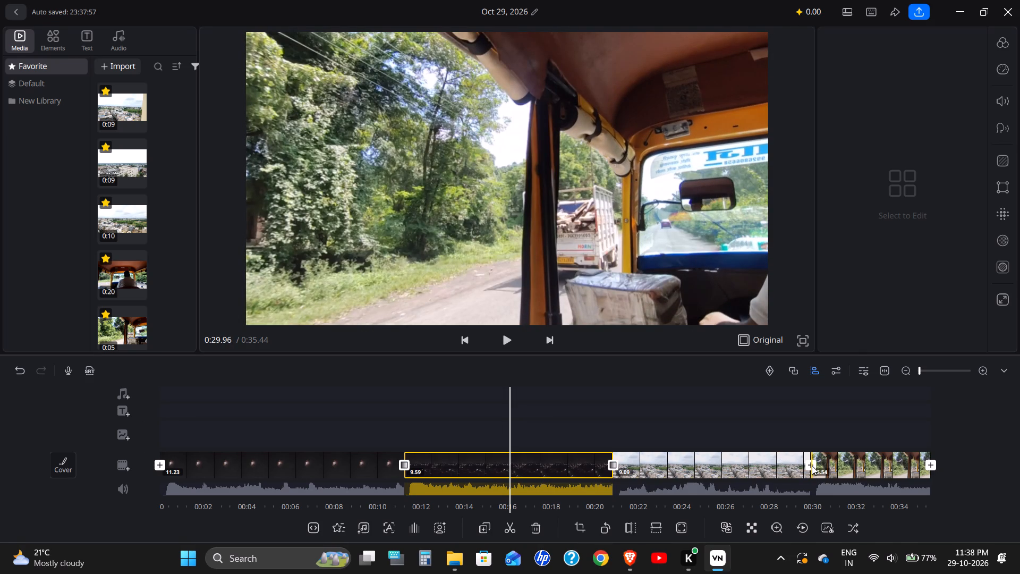
{"action": "left_click", "coordinate": [812, 466]}
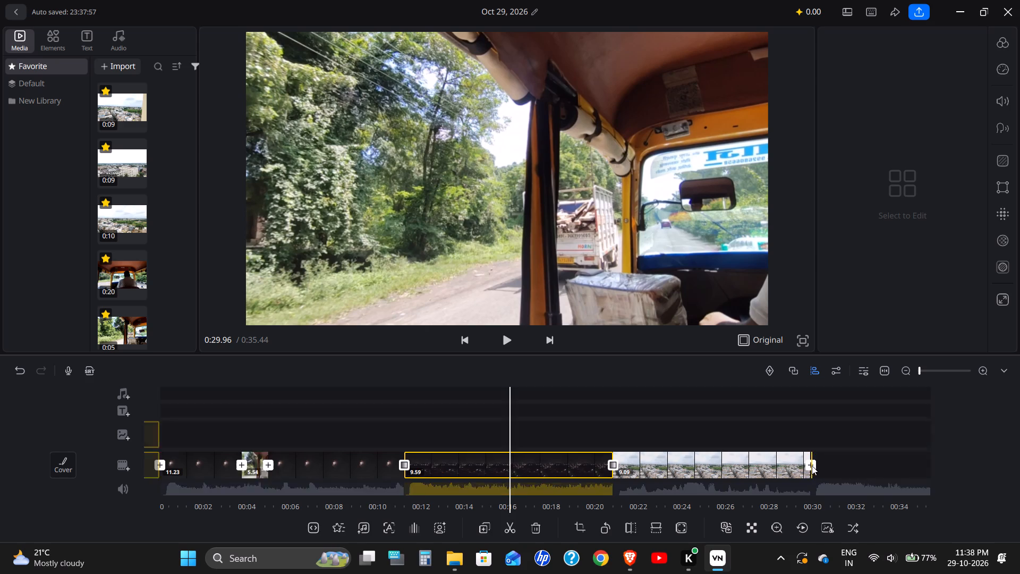
{"action": "double_click", "coordinate": [973, 427]}
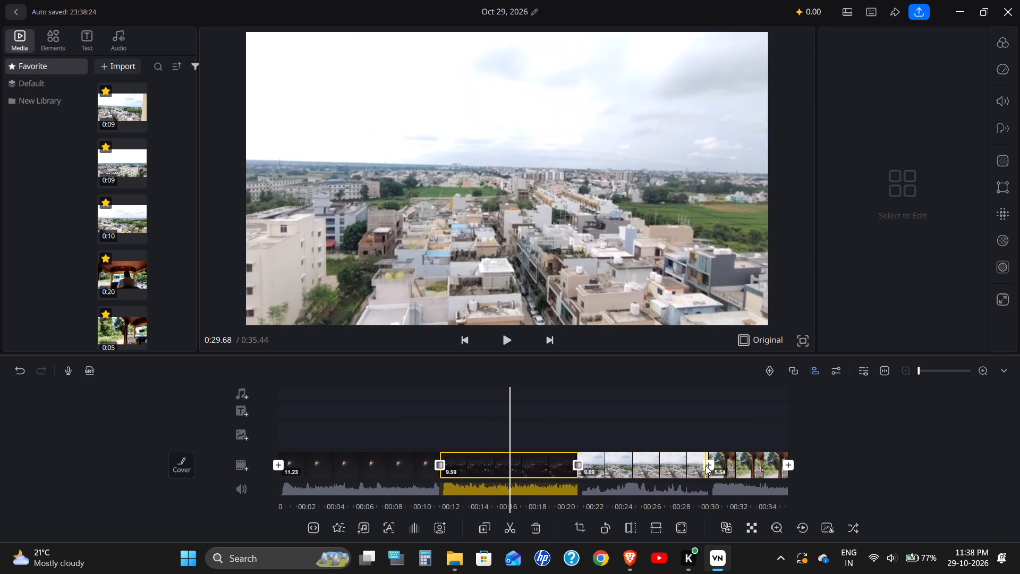
{"action": "left_click", "coordinate": [709, 466]}
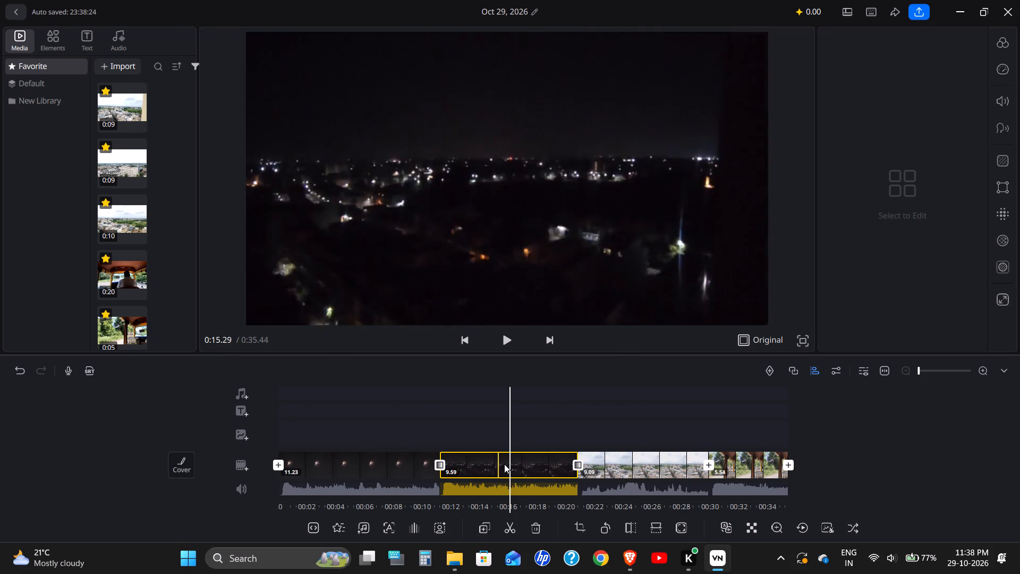
{"action": "right_click", "coordinate": [633, 457]}
{"action": "left_click", "coordinate": [633, 457]}
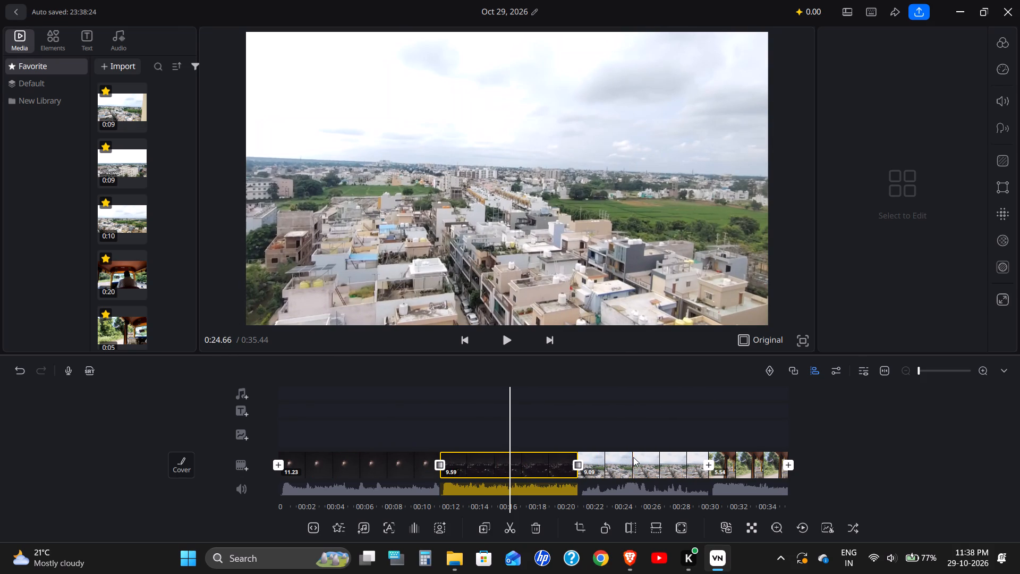
{"action": "scroll", "coordinate": [583, 472], "scroll_direction": "left", "scroll_amount": 3}
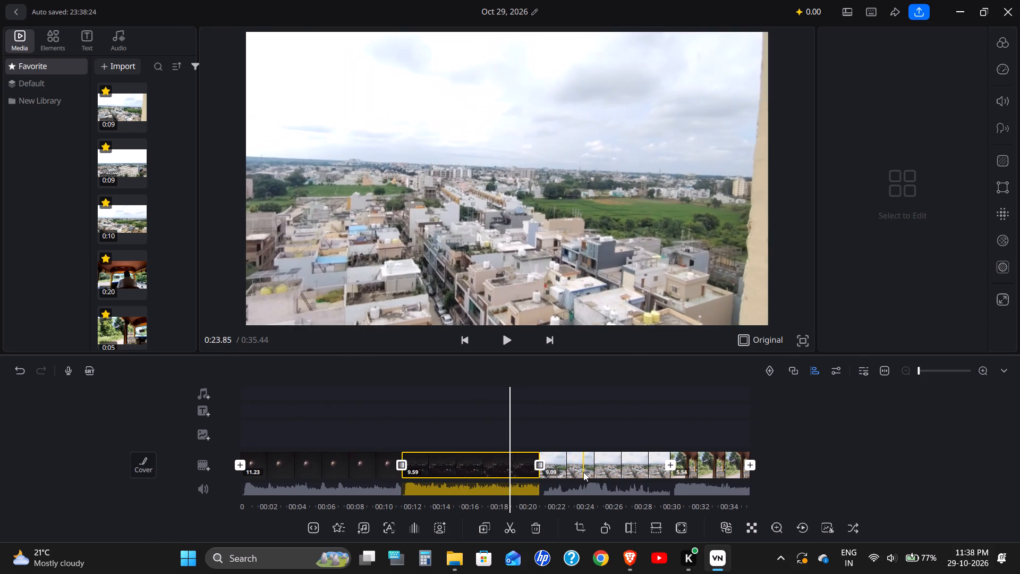
{"action": "scroll", "coordinate": [583, 472], "scroll_direction": "left", "scroll_amount": 4}
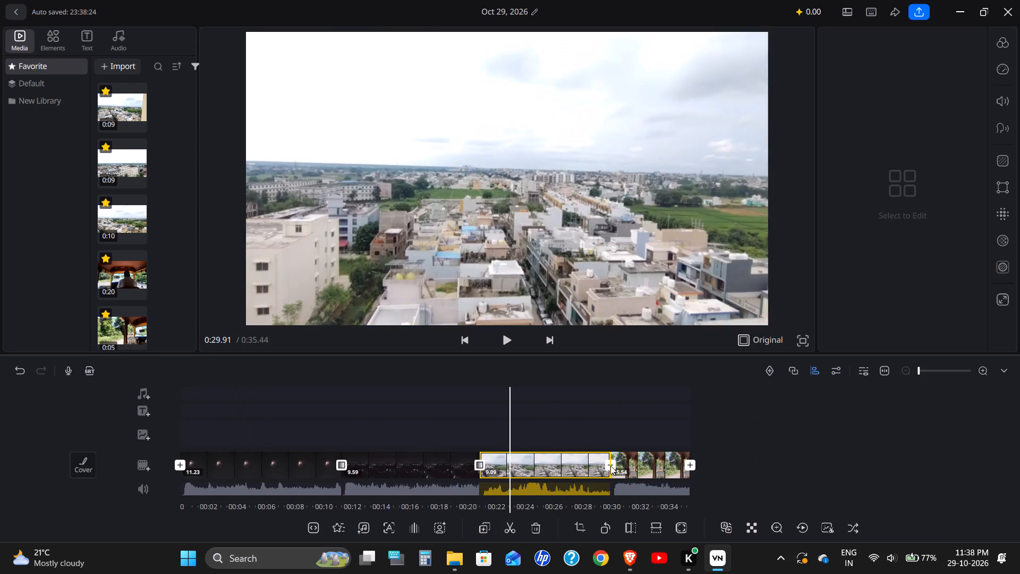
{"action": "left_click", "coordinate": [610, 466]}
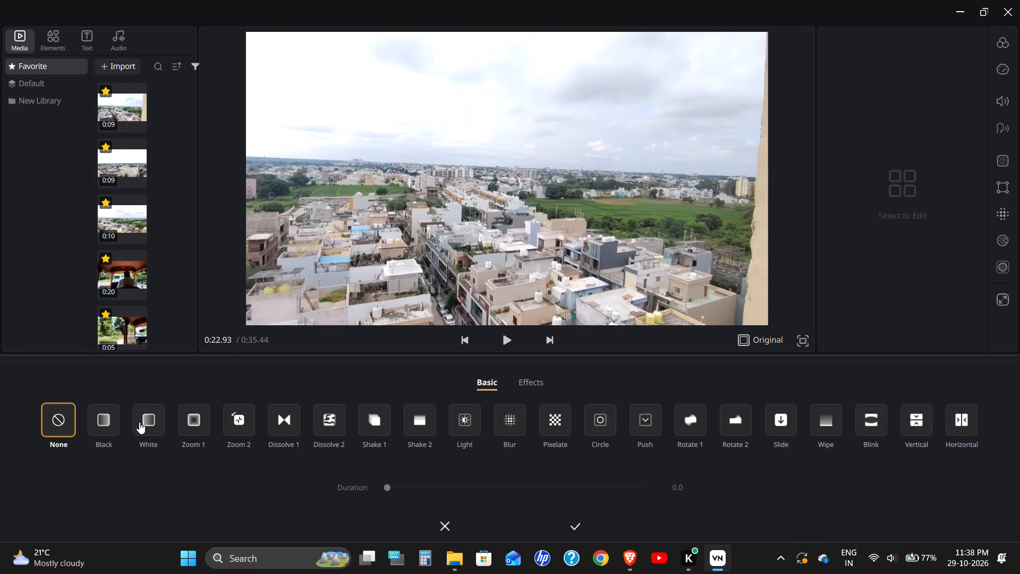
{"action": "left_click", "coordinate": [98, 422]}
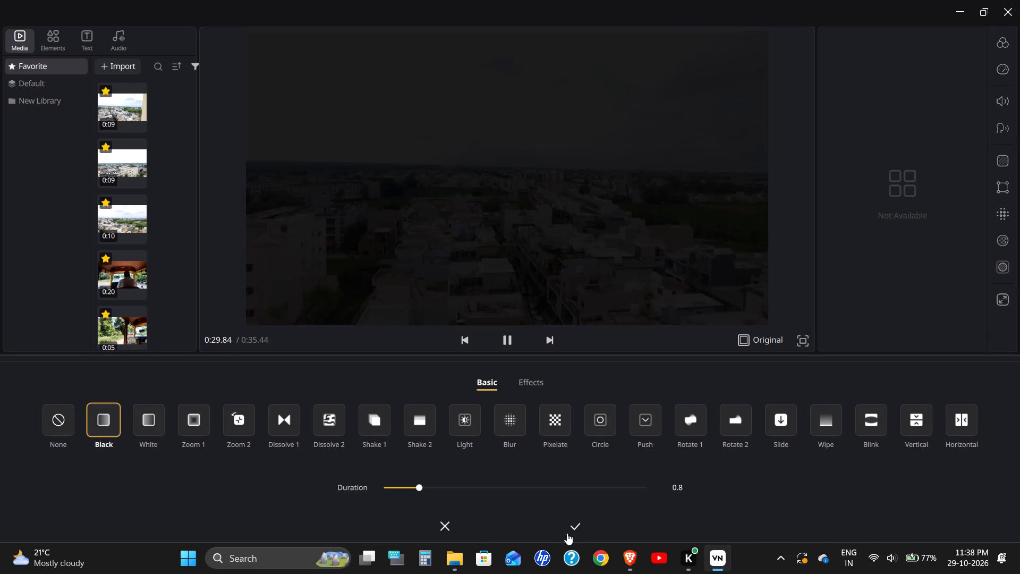
{"action": "left_click", "coordinate": [572, 529]}
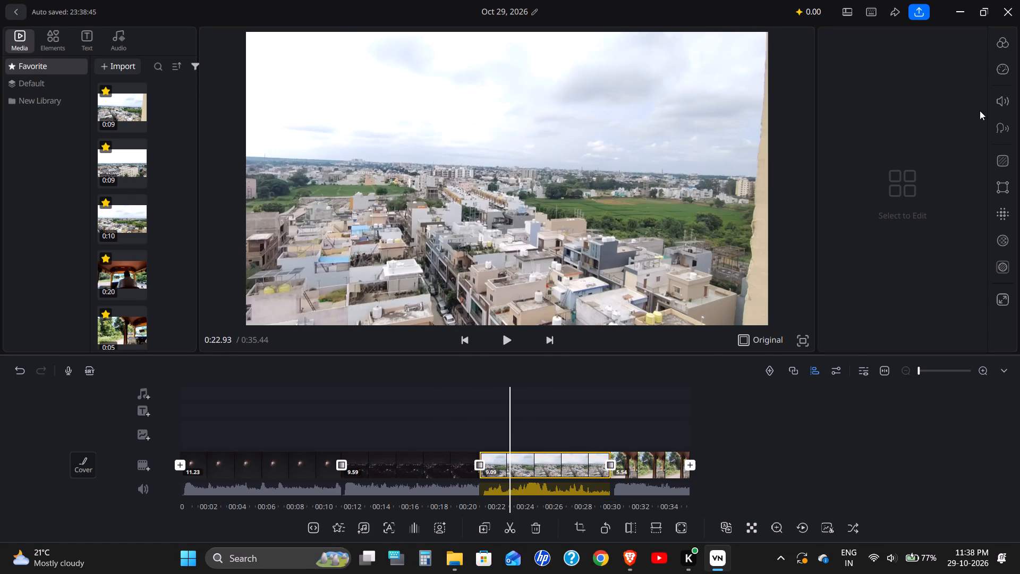
Apply the Travel filter T6 to the daytime rooftop clip, after trying filters E1, L4, F4 and T&O6.
{"action": "left_click", "coordinate": [1001, 49]}
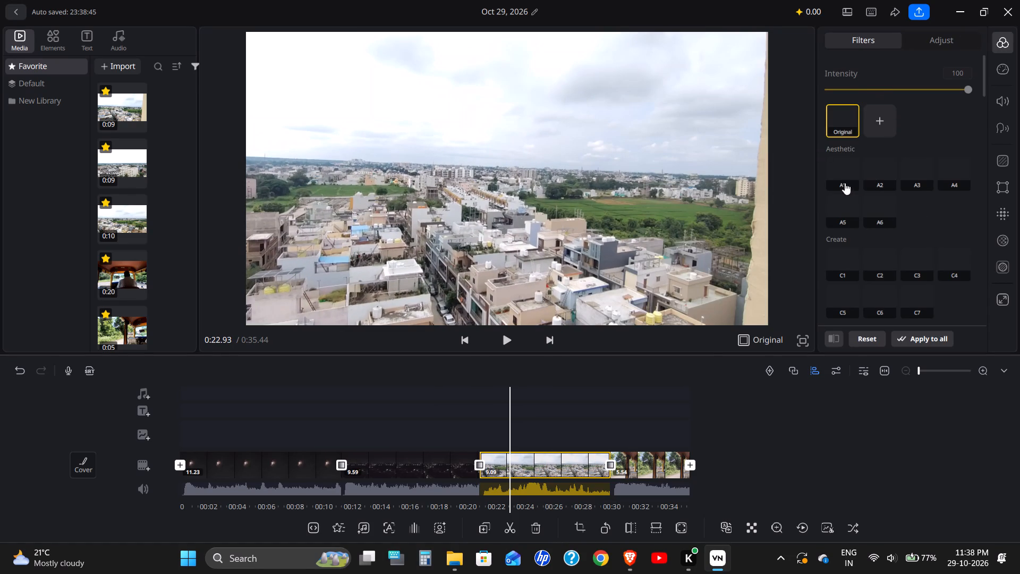
{"action": "left_click", "coordinate": [937, 41]}
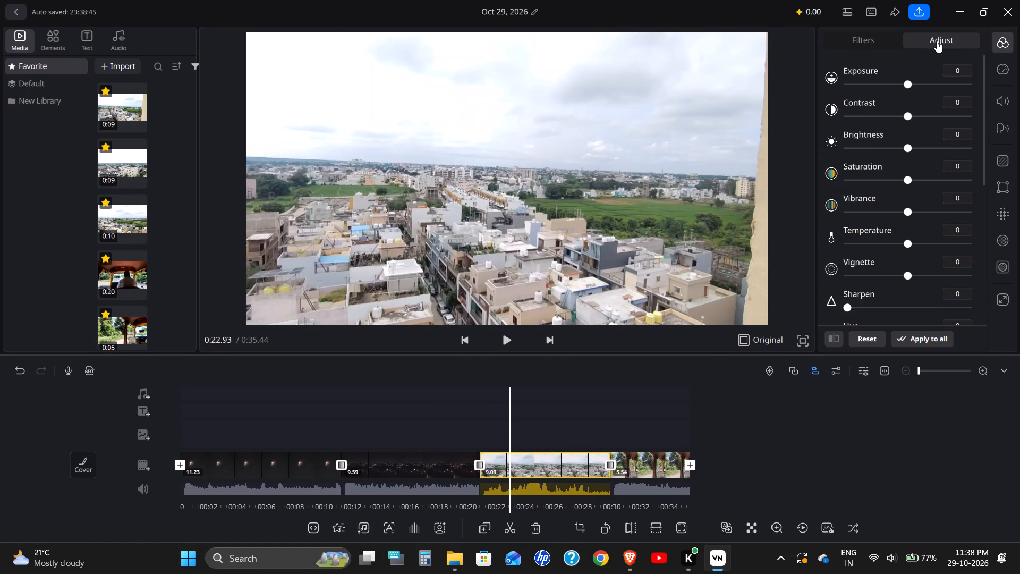
{"action": "left_click", "coordinate": [856, 43]}
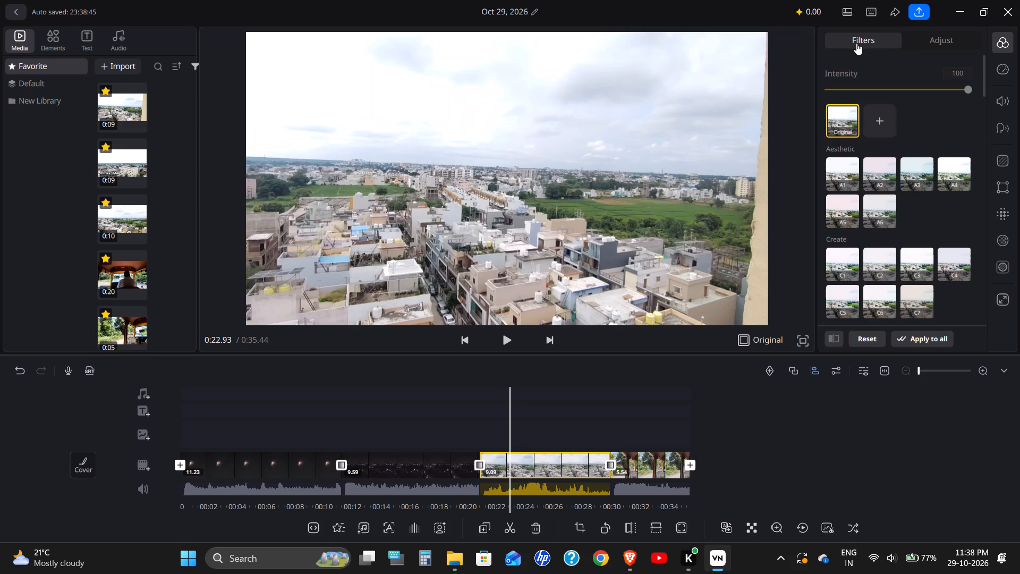
{"action": "scroll", "coordinate": [873, 185], "scroll_direction": "down", "scroll_amount": 1}
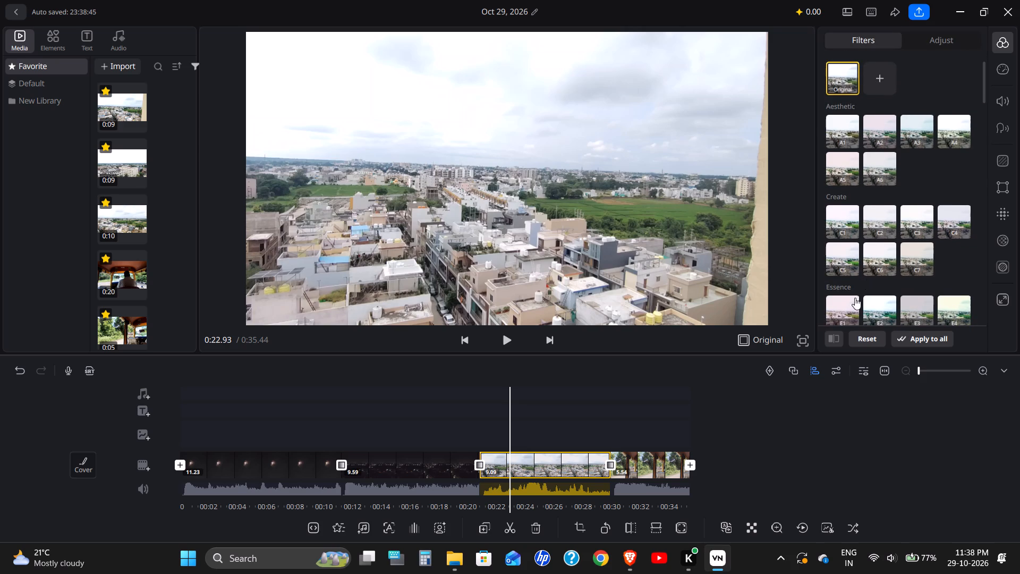
{"action": "left_click", "coordinate": [850, 310]}
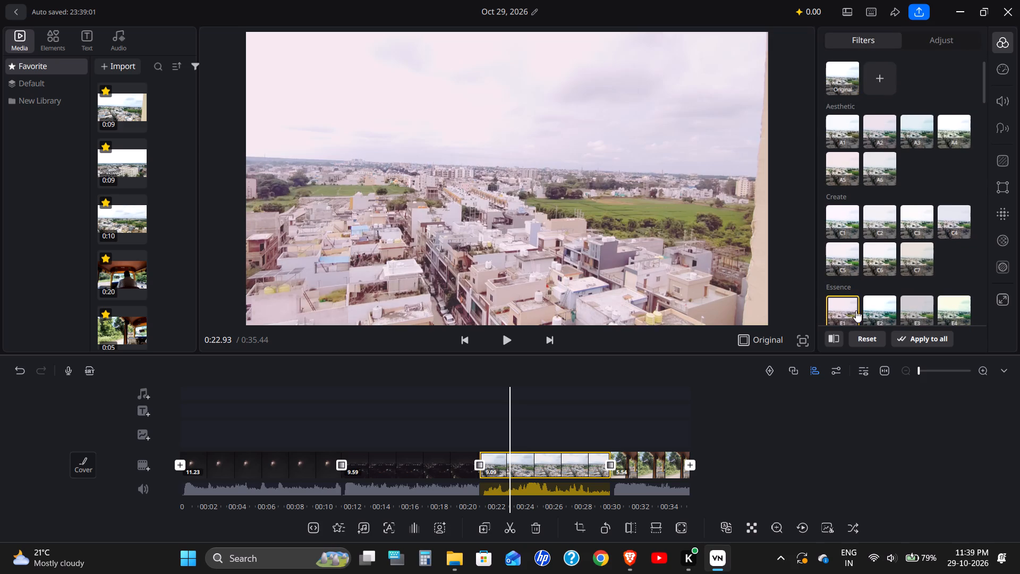
{"action": "scroll", "coordinate": [917, 299], "scroll_direction": "down", "scroll_amount": 3}
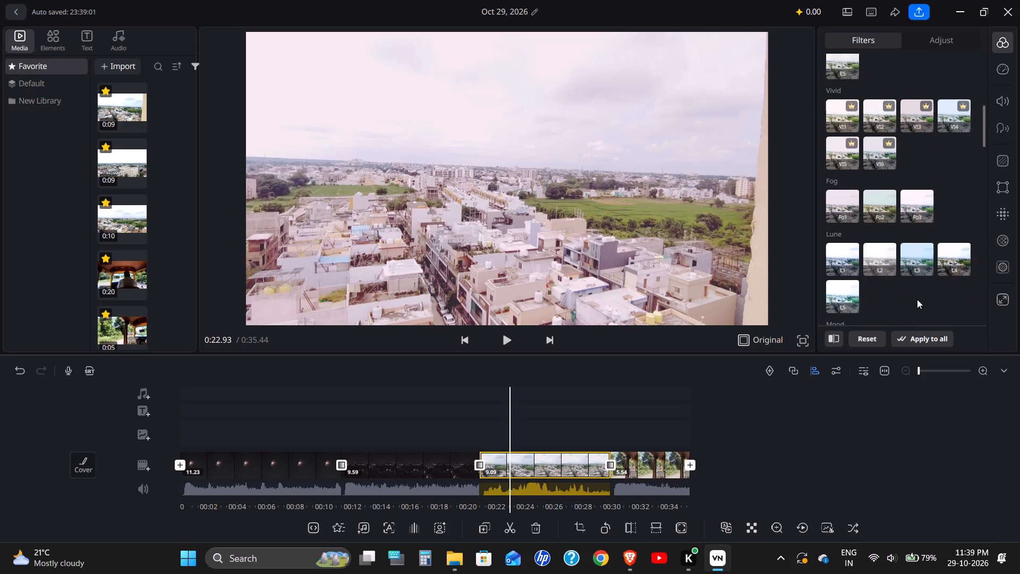
{"action": "scroll", "coordinate": [917, 299], "scroll_direction": "down", "scroll_amount": 3}
{"action": "left_click", "coordinate": [945, 153]}
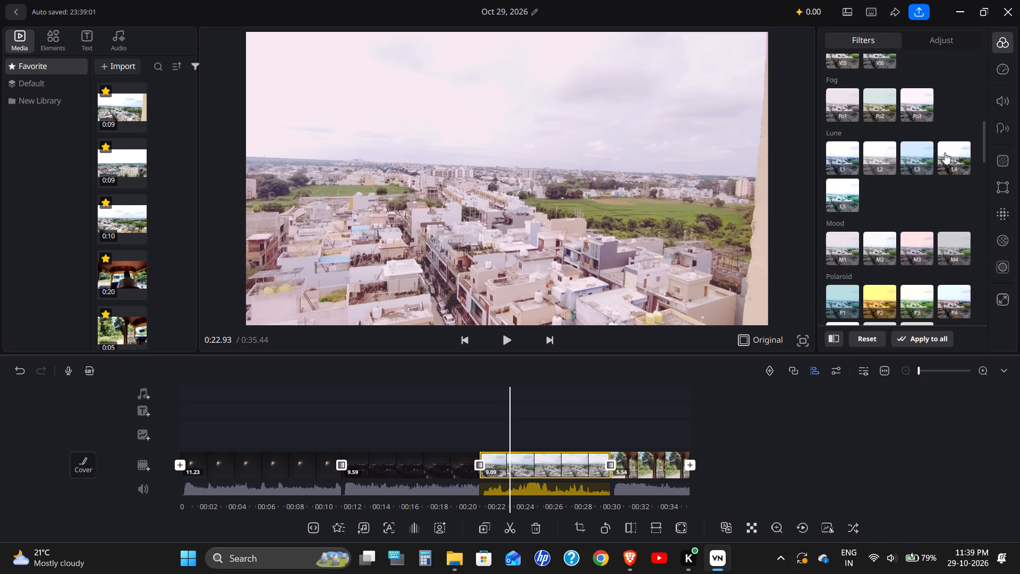
{"action": "scroll", "coordinate": [945, 153], "scroll_direction": "down", "scroll_amount": 4}
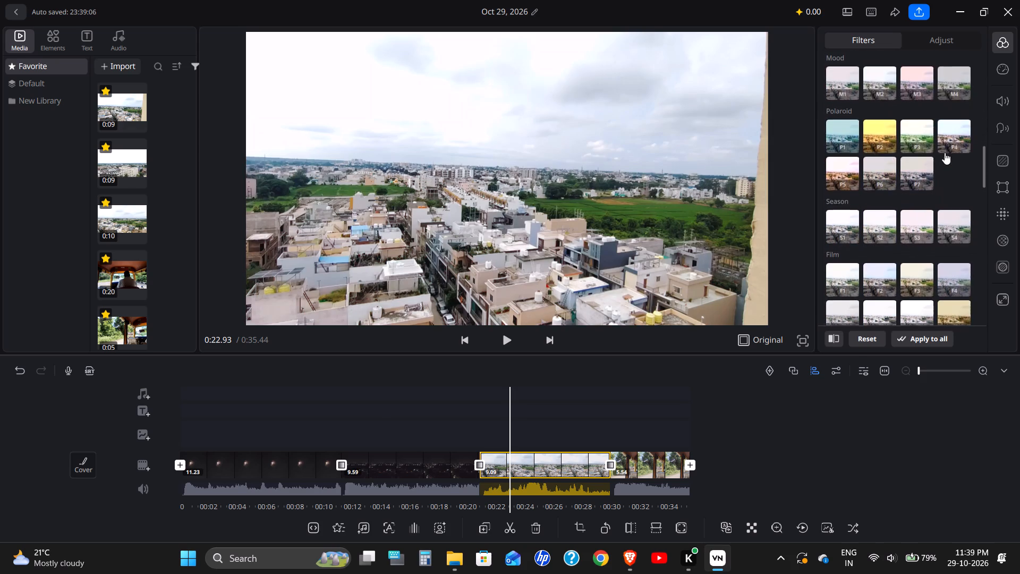
{"action": "scroll", "coordinate": [945, 153], "scroll_direction": "down", "scroll_amount": 3}
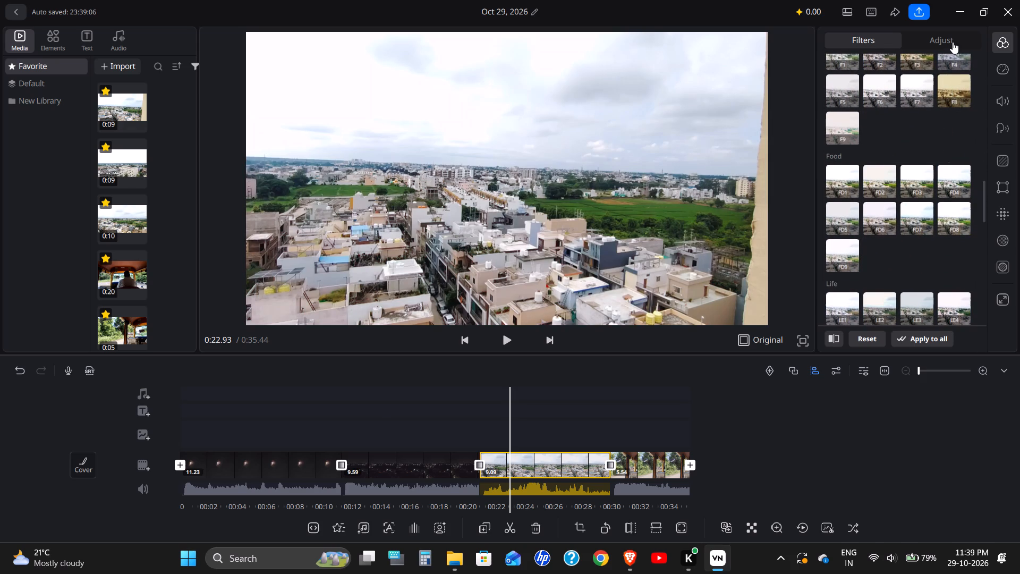
{"action": "left_click", "coordinate": [953, 59]}
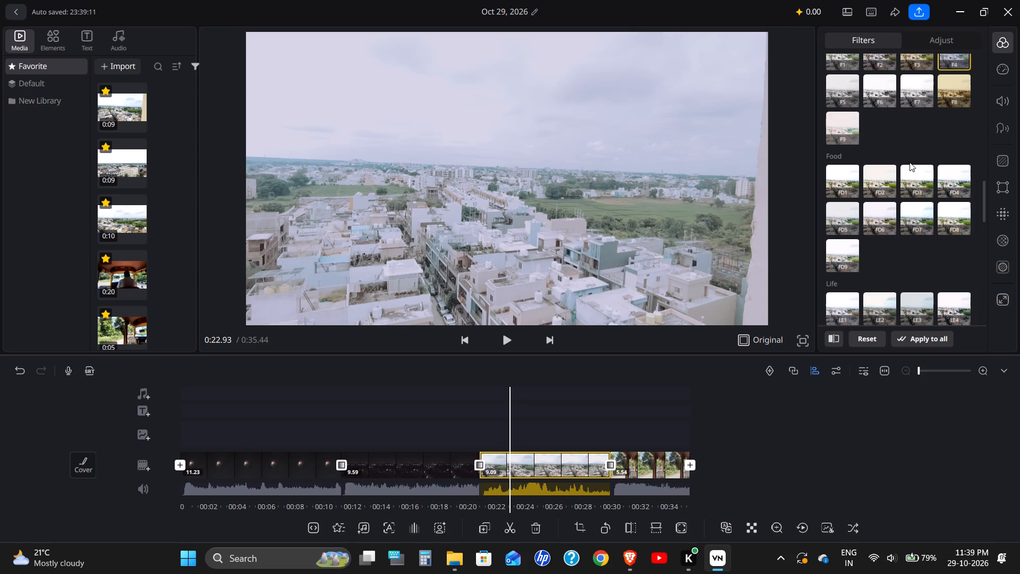
{"action": "scroll", "coordinate": [909, 162], "scroll_direction": "down", "scroll_amount": 11}
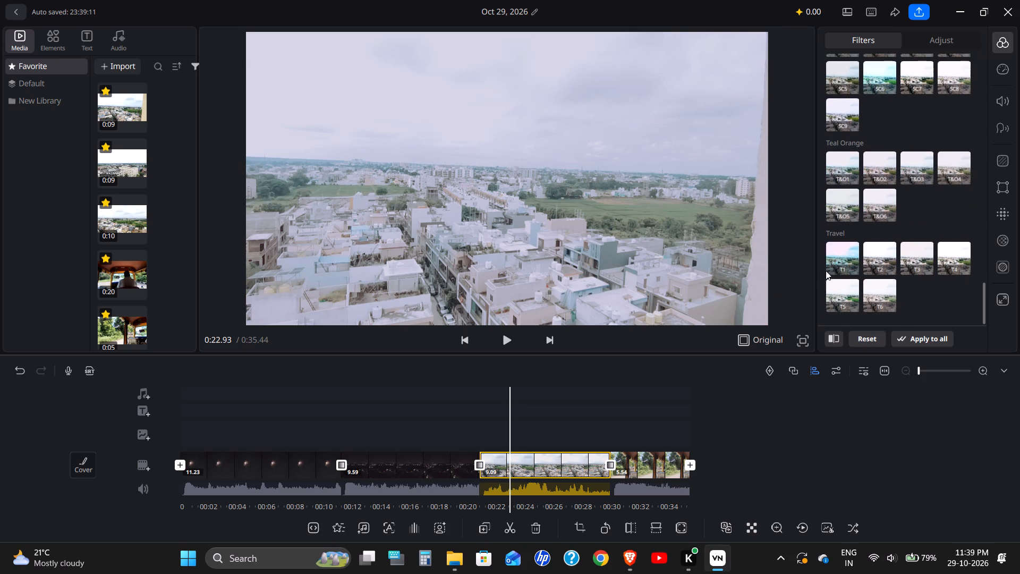
{"action": "left_click", "coordinate": [878, 211]}
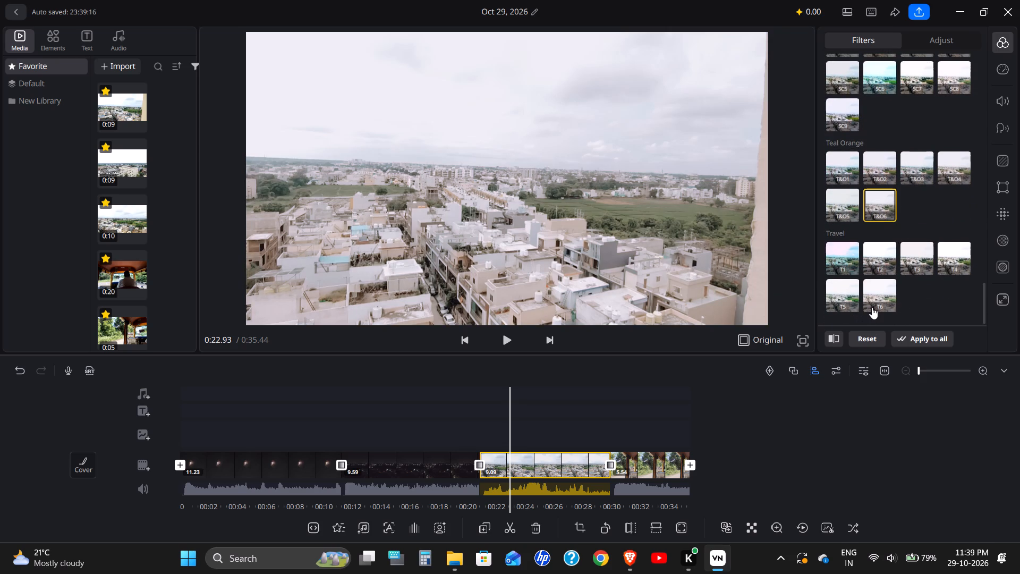
{"action": "left_click", "coordinate": [871, 307]}
{"action": "scroll", "coordinate": [540, 424], "scroll_direction": "down", "scroll_amount": 2}
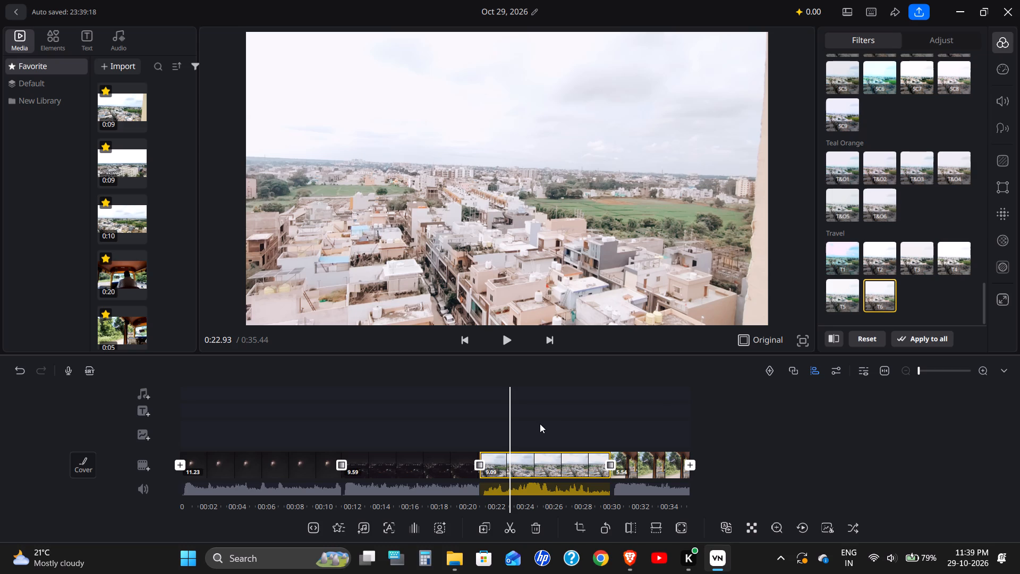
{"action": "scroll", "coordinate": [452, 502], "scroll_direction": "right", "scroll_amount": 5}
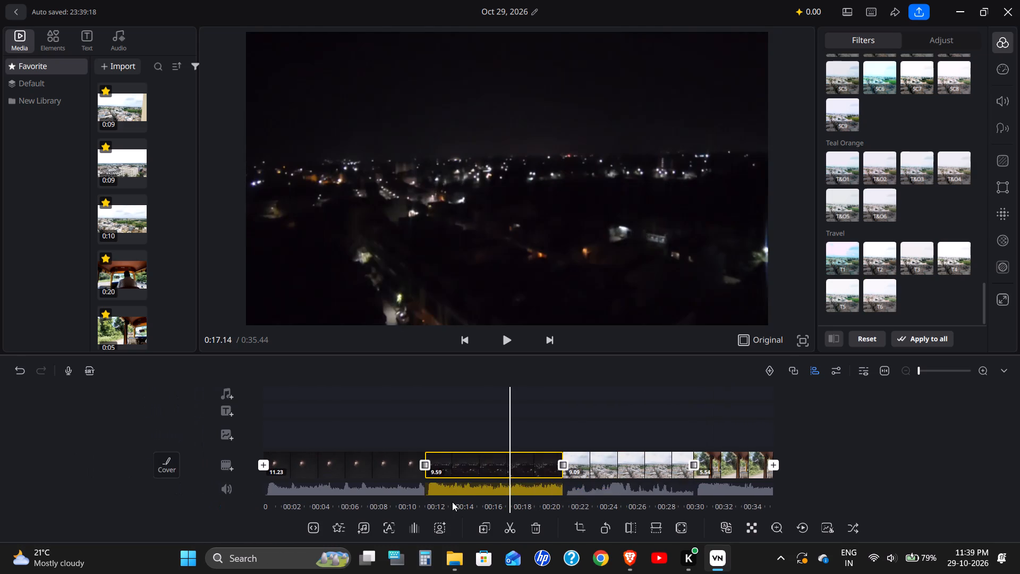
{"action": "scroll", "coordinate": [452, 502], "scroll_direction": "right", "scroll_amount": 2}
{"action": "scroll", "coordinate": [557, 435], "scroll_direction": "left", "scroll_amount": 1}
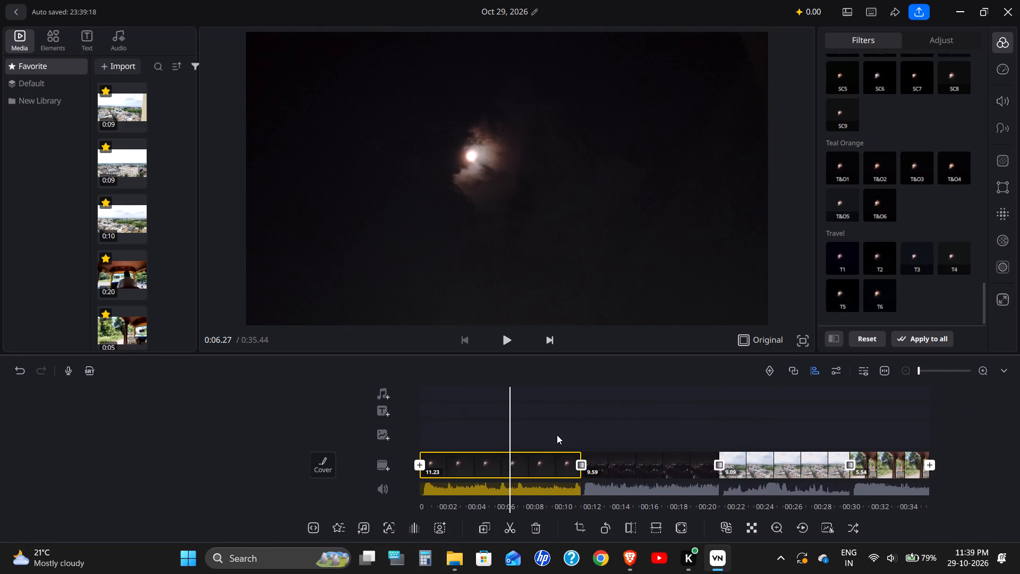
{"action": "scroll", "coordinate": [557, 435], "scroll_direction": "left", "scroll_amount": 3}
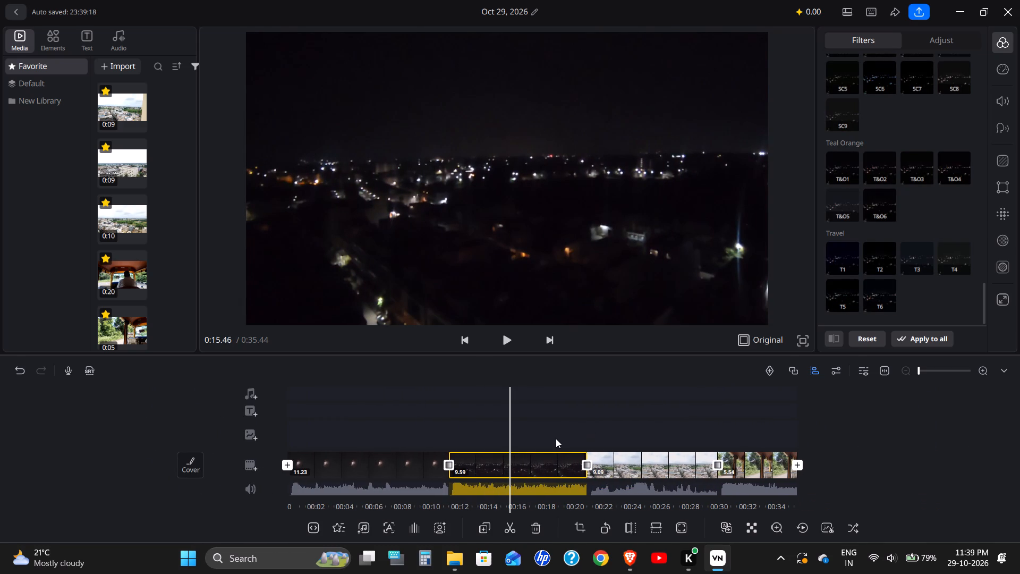
Apply the daytime rooftop clip's Travel filter T6 to all clips in the timeline.
{"action": "scroll", "coordinate": [556, 438], "scroll_direction": "right", "scroll_amount": 8}
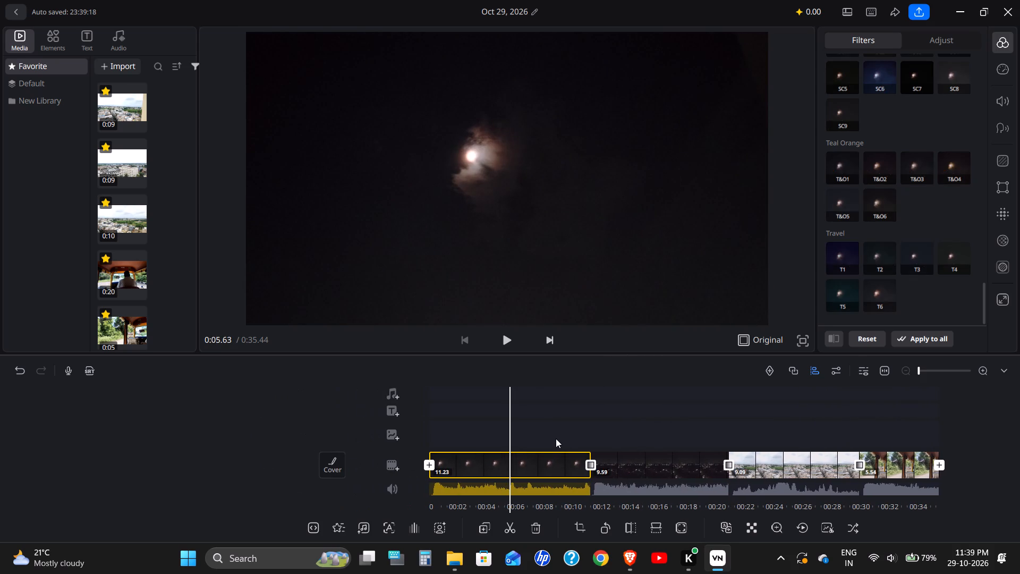
{"action": "scroll", "coordinate": [778, 455], "scroll_direction": "left", "scroll_amount": 6}
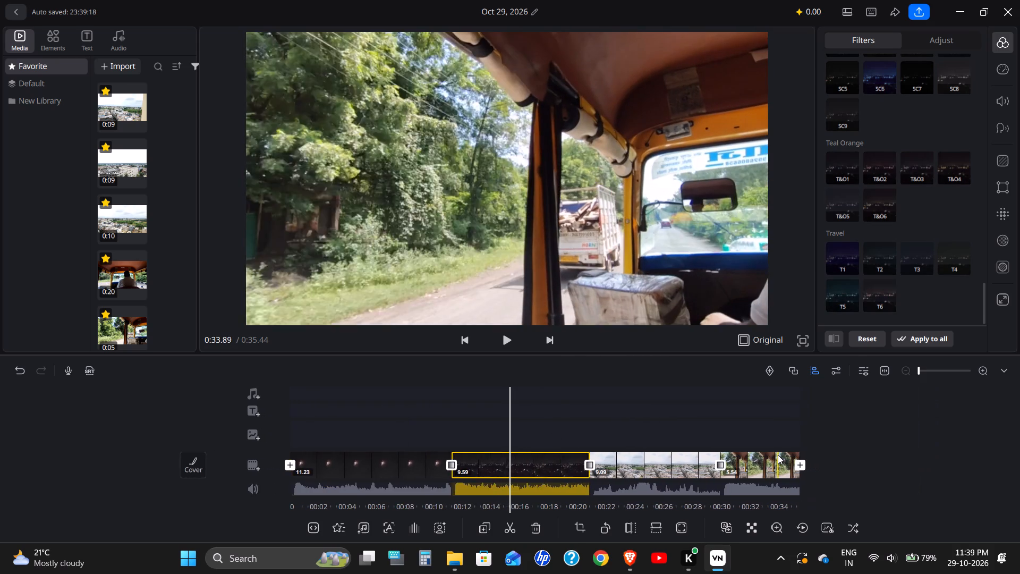
{"action": "scroll", "coordinate": [778, 455], "scroll_direction": "left", "scroll_amount": 1}
{"action": "left_click", "coordinate": [911, 339]}
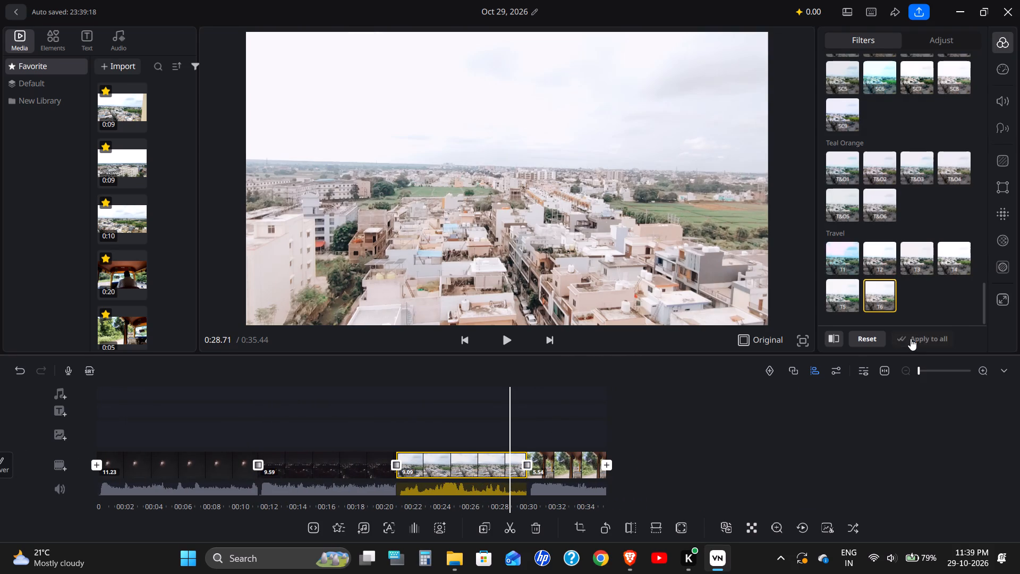
Set the background colour of the moon clip to white (FFFFFF).
{"action": "scroll", "coordinate": [680, 438], "scroll_direction": "right", "scroll_amount": 12}
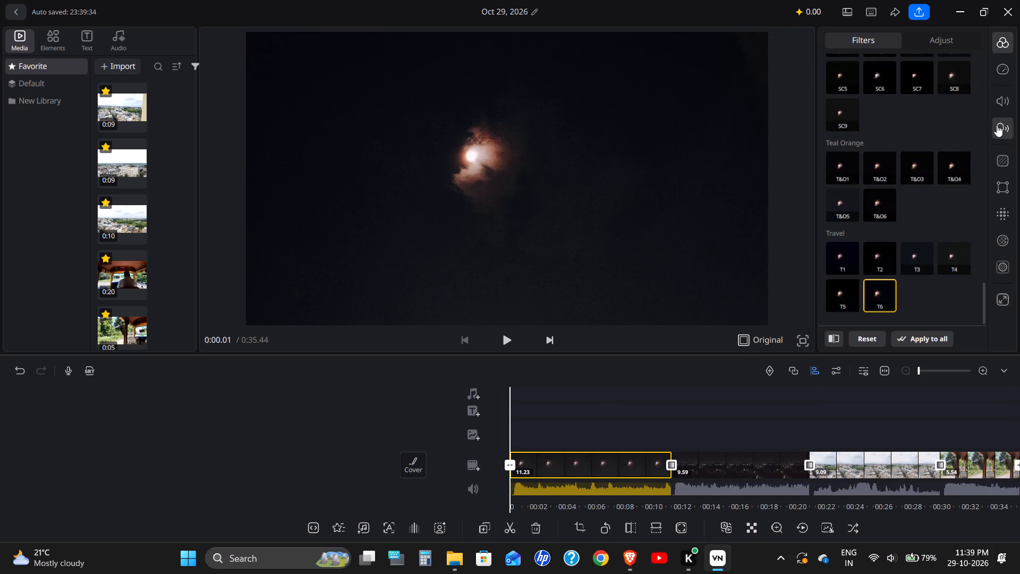
{"action": "left_click", "coordinate": [997, 125]}
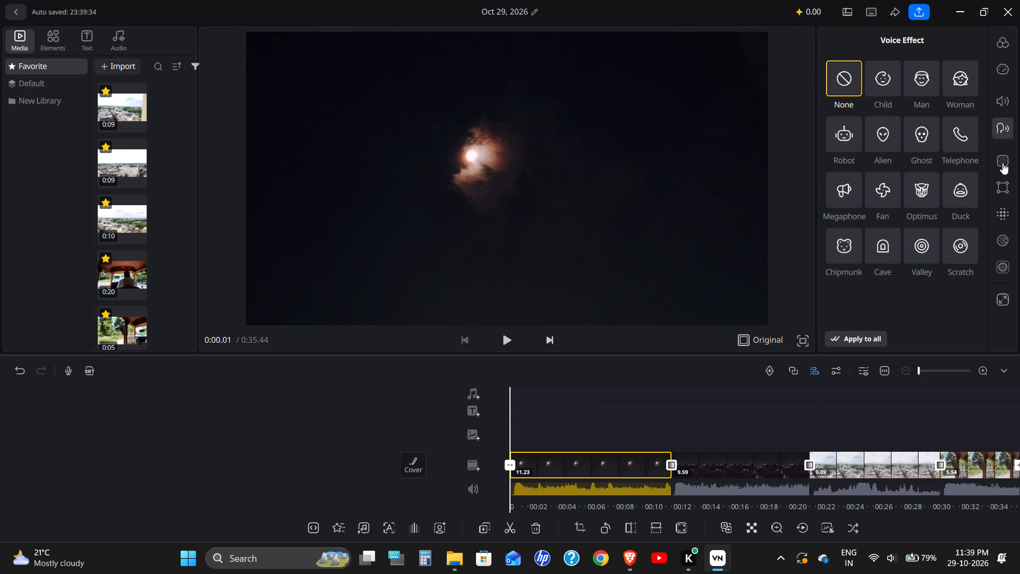
{"action": "left_click", "coordinate": [1002, 165]}
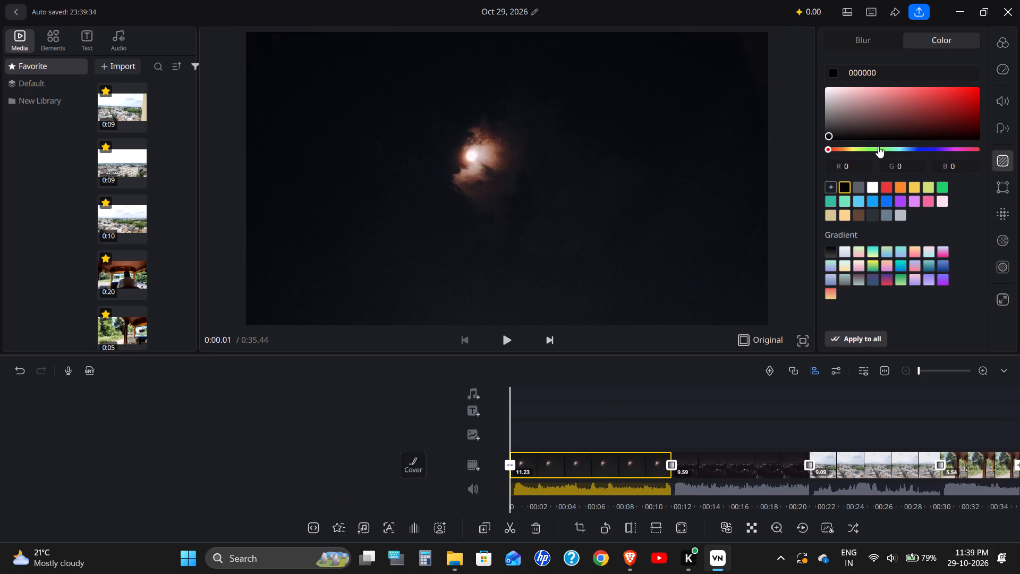
{"action": "left_click", "coordinate": [873, 188]}
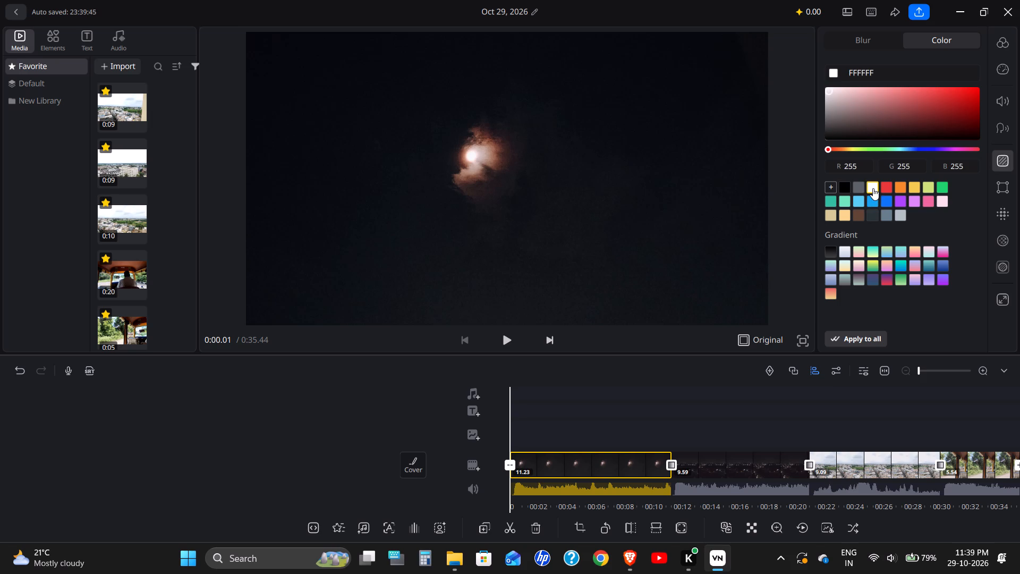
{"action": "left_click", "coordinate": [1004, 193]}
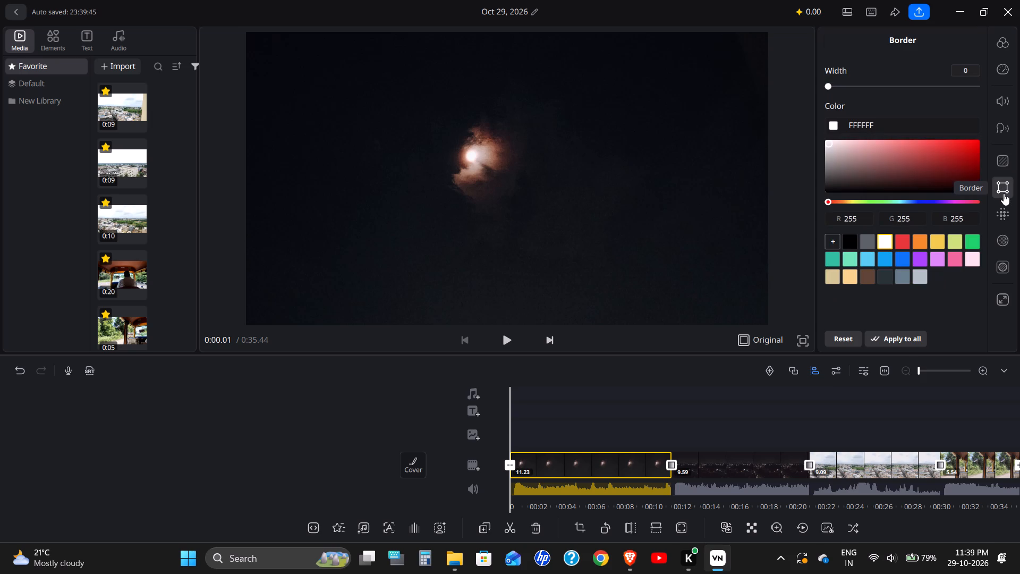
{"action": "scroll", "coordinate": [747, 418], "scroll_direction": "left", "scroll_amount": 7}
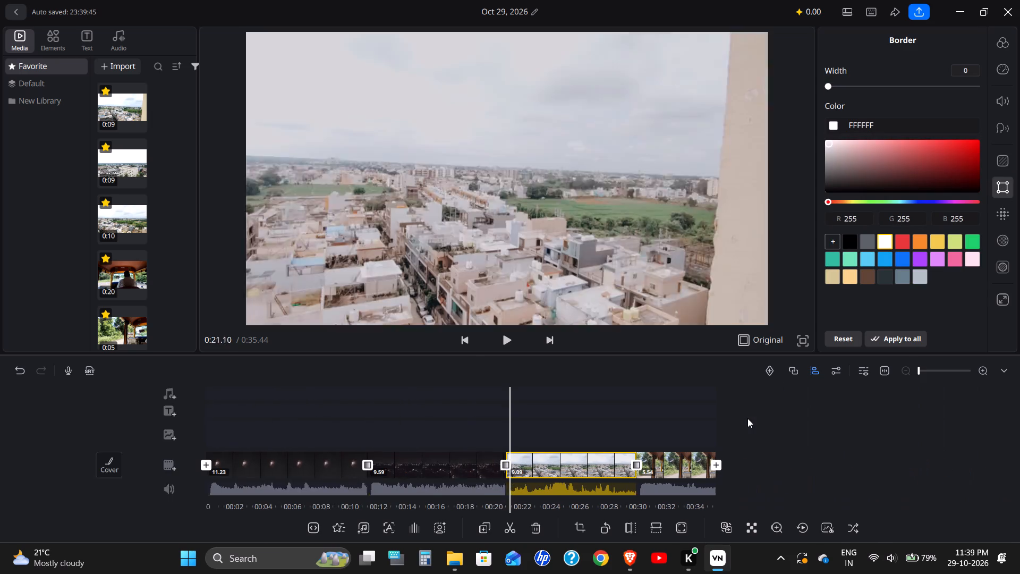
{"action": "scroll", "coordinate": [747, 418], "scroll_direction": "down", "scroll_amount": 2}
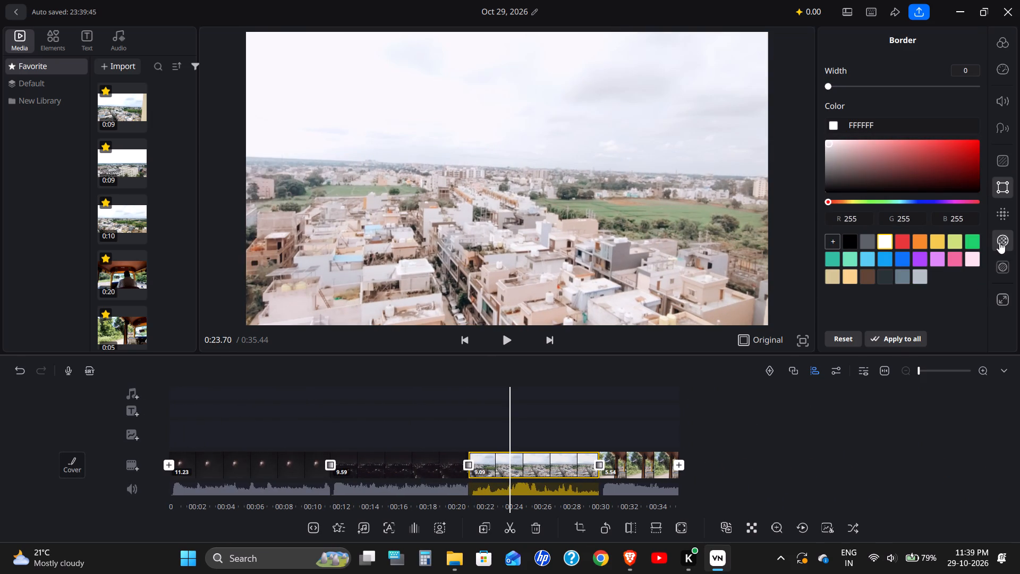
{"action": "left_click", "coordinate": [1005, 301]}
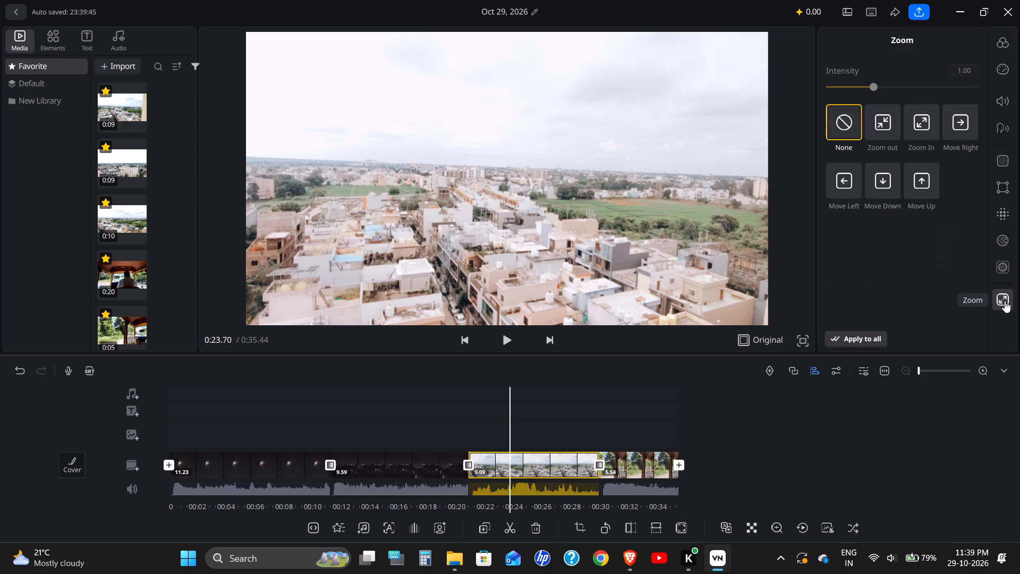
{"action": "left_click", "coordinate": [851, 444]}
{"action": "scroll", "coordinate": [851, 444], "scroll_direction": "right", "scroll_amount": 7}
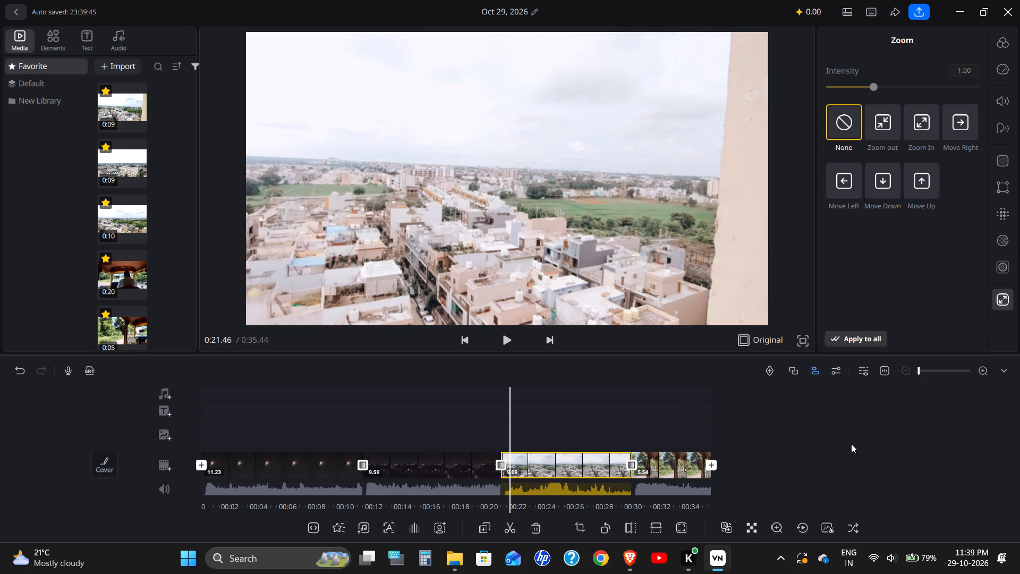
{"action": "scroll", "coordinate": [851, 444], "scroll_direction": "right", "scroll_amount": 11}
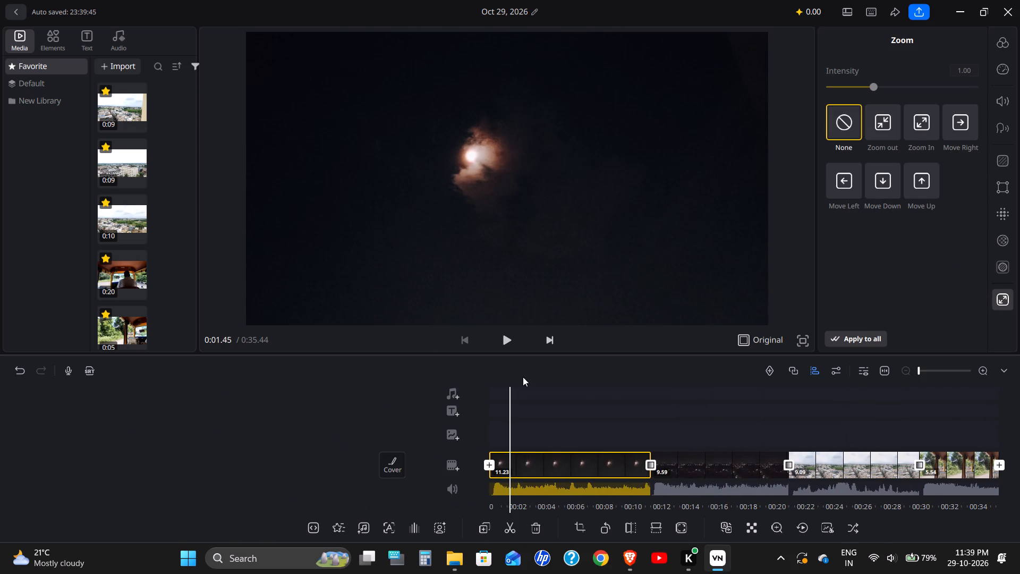
Add the audio file mixkit-birds-chirping-near-the-river-2473 from the Downloads folder to the timeline's music track.
{"action": "left_click", "coordinate": [113, 38]}
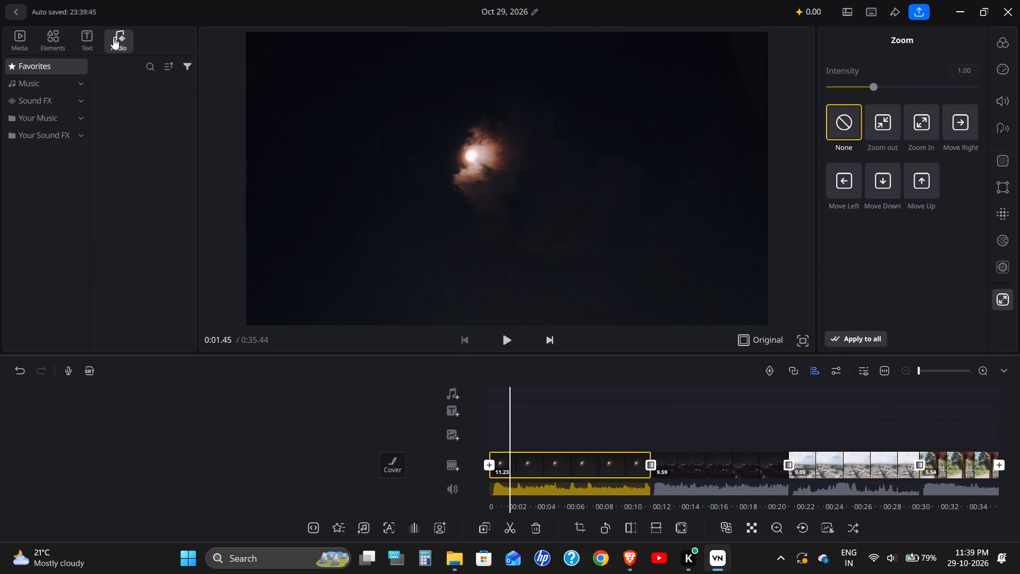
{"action": "left_click", "coordinate": [34, 86]}
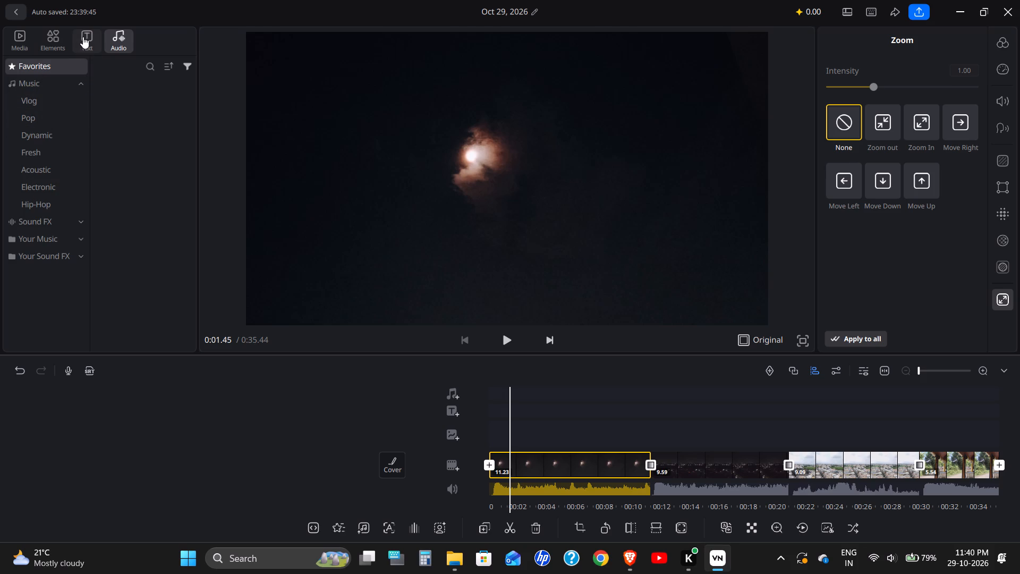
{"action": "left_click", "coordinate": [90, 146]}
{"action": "left_click", "coordinate": [456, 398]}
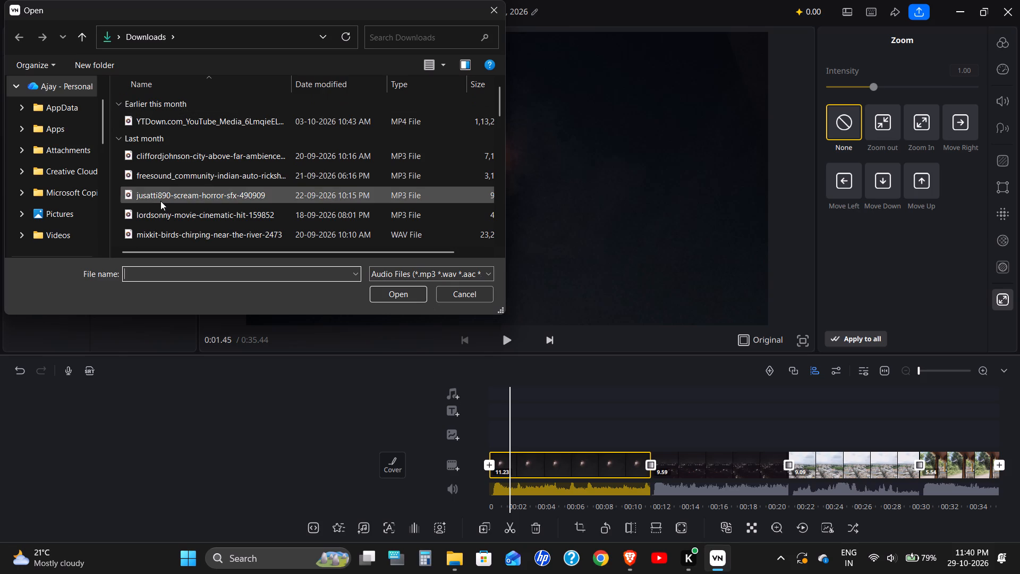
{"action": "left_click", "coordinate": [154, 153]}
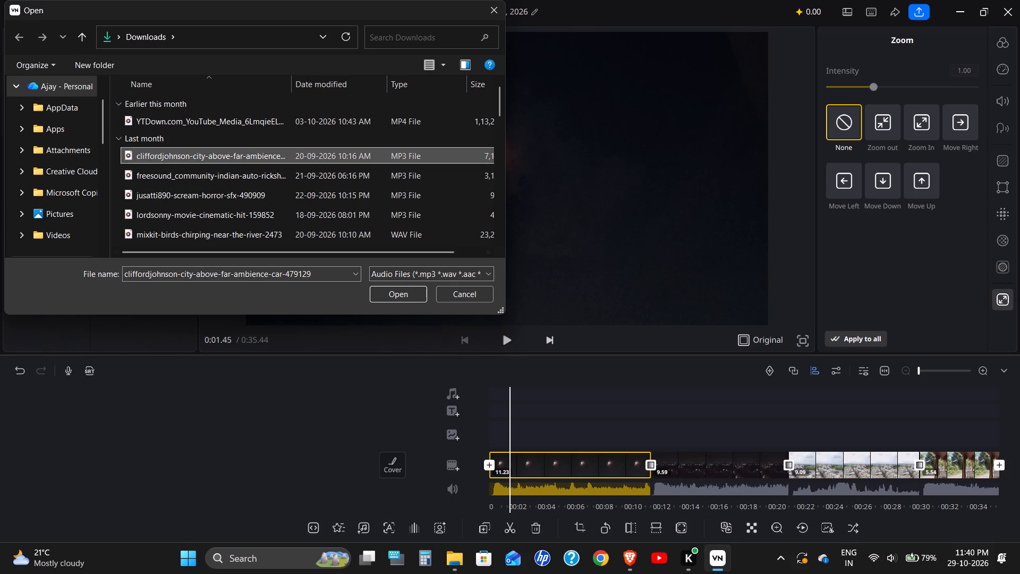
{"action": "left_click", "coordinate": [206, 236]}
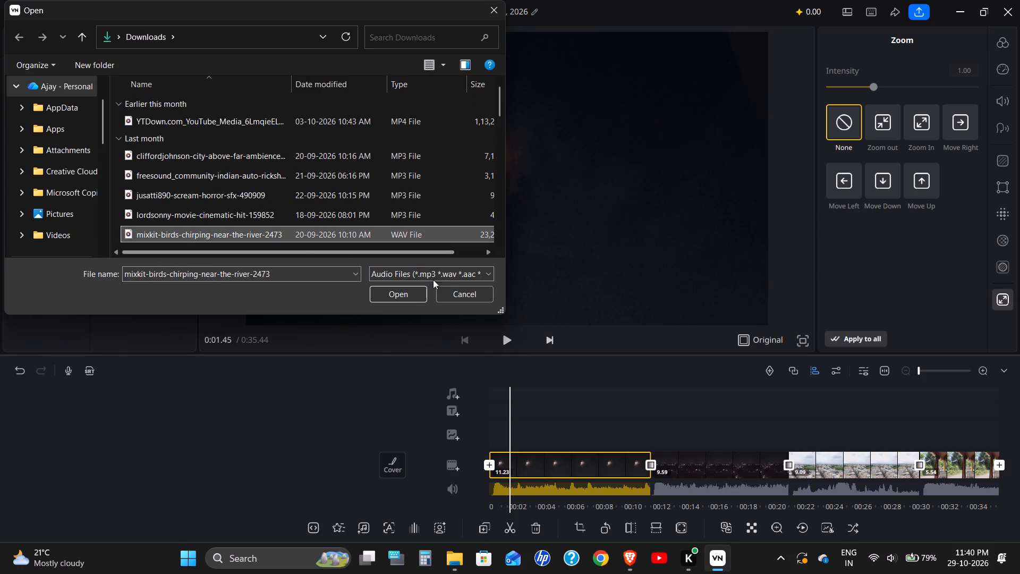
{"action": "left_click", "coordinate": [390, 298]}
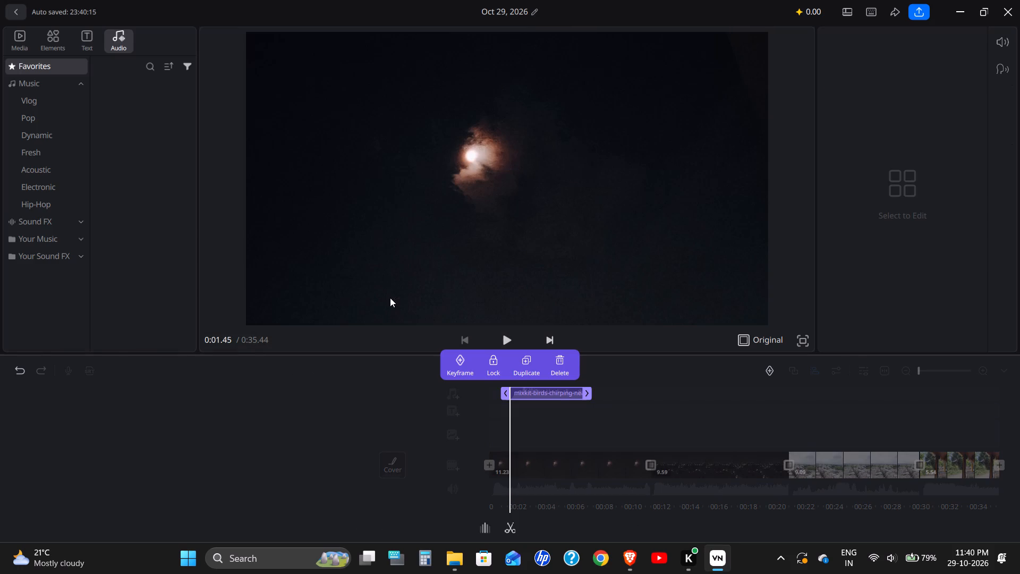
Move the birds-chirping audio so that it starts at the beginning of the daytime rooftop clip.
{"action": "scroll", "coordinate": [633, 393], "scroll_direction": "left", "scroll_amount": 10}
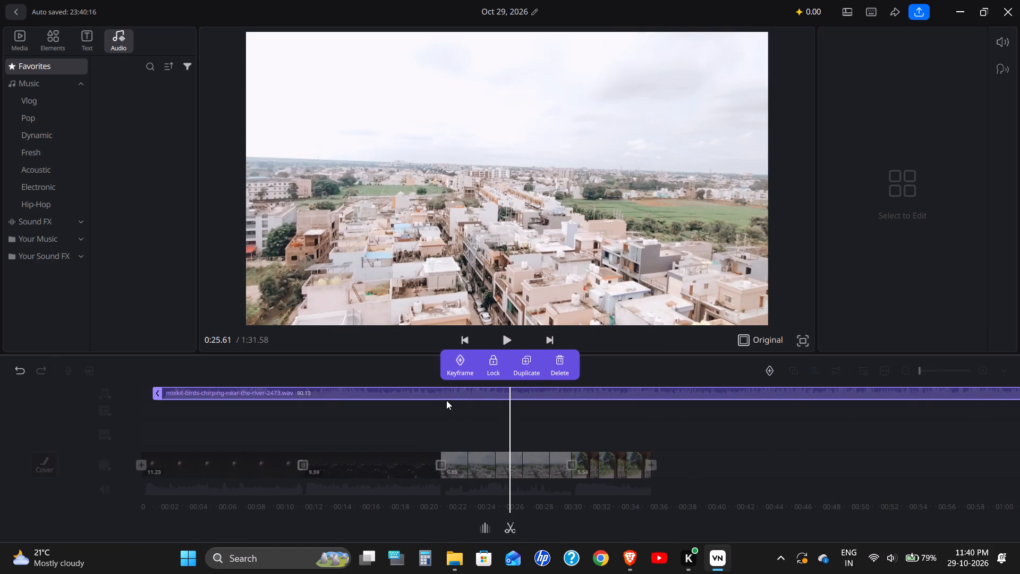
{"action": "left_click_drag", "start_coordinate": [444, 398], "coordinate": [727, 441]}
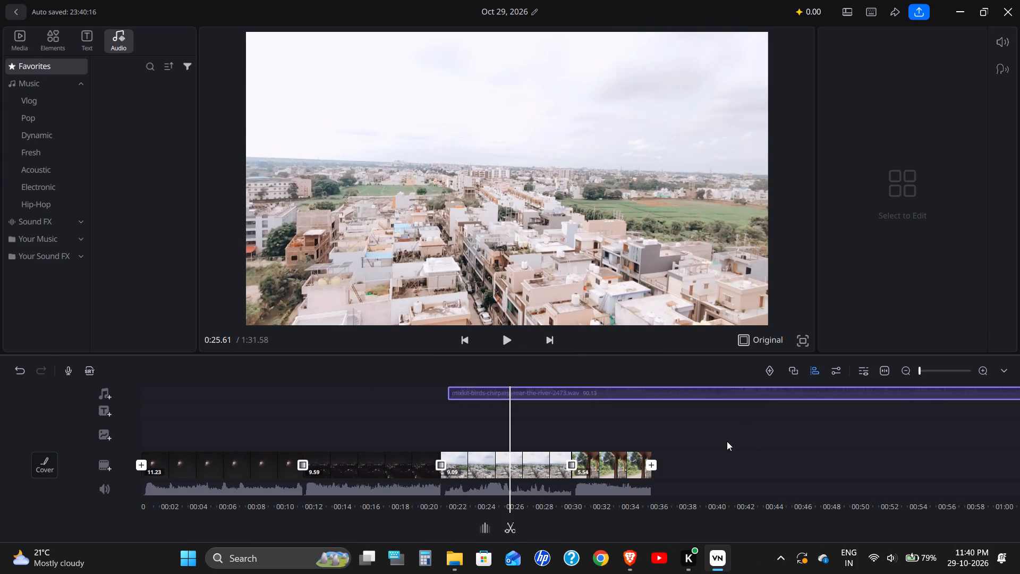
{"action": "left_click_drag", "start_coordinate": [727, 441], "coordinate": [721, 443]}
Split the birds-chirping audio at the end of the daytime rooftop clip, about 0:29.90, and delete the part after the cut.
{"action": "scroll", "coordinate": [627, 427], "scroll_direction": "left", "scroll_amount": 2}
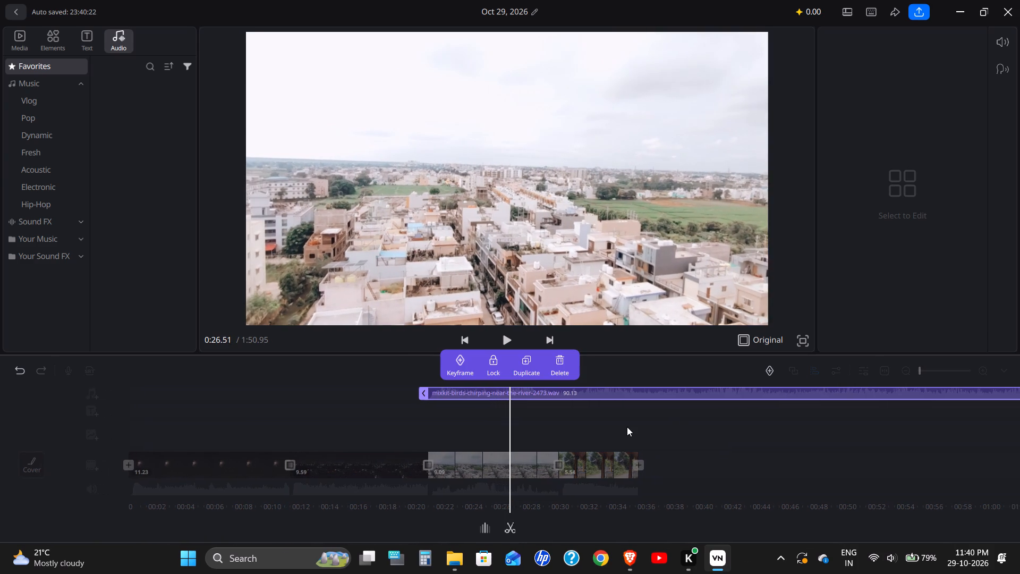
{"action": "scroll", "coordinate": [571, 418], "scroll_direction": "left", "scroll_amount": 1}
{"action": "scroll", "coordinate": [626, 421], "scroll_direction": "right", "scroll_amount": 1}
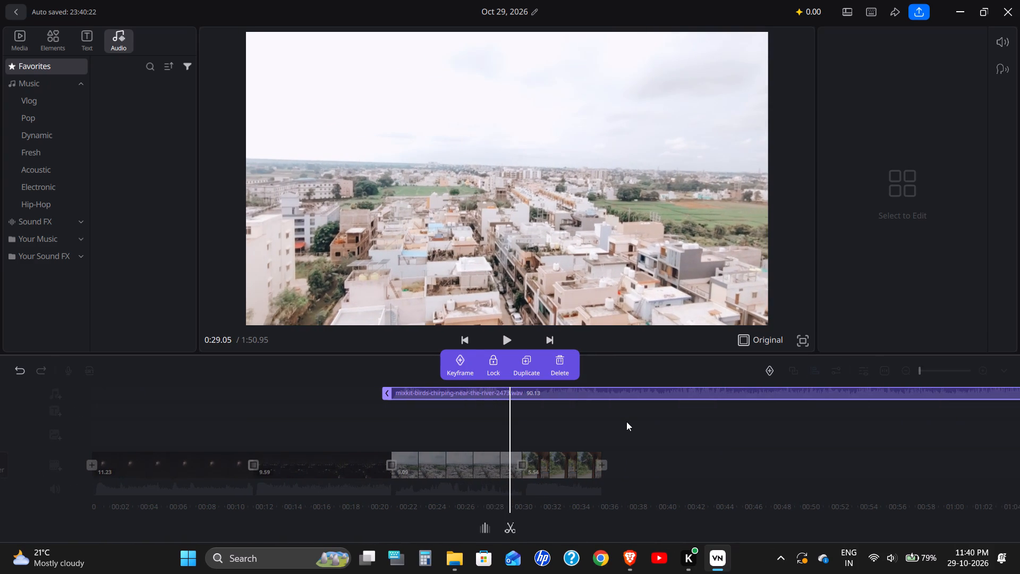
{"action": "scroll", "coordinate": [626, 421], "scroll_direction": "right", "scroll_amount": 1}
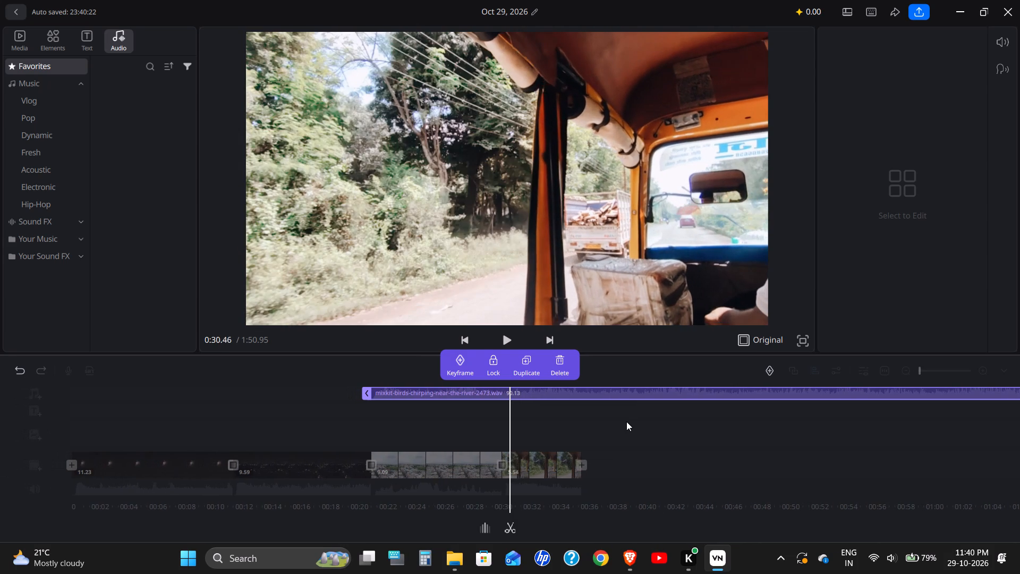
{"action": "scroll", "coordinate": [626, 421], "scroll_direction": "right", "scroll_amount": 1}
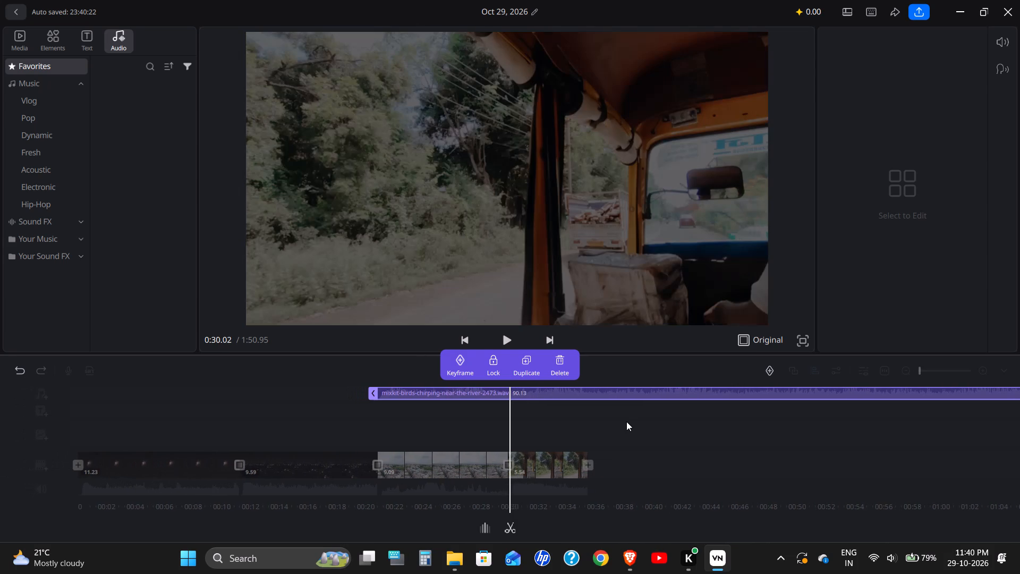
{"action": "scroll", "coordinate": [626, 421], "scroll_direction": "right", "scroll_amount": 1}
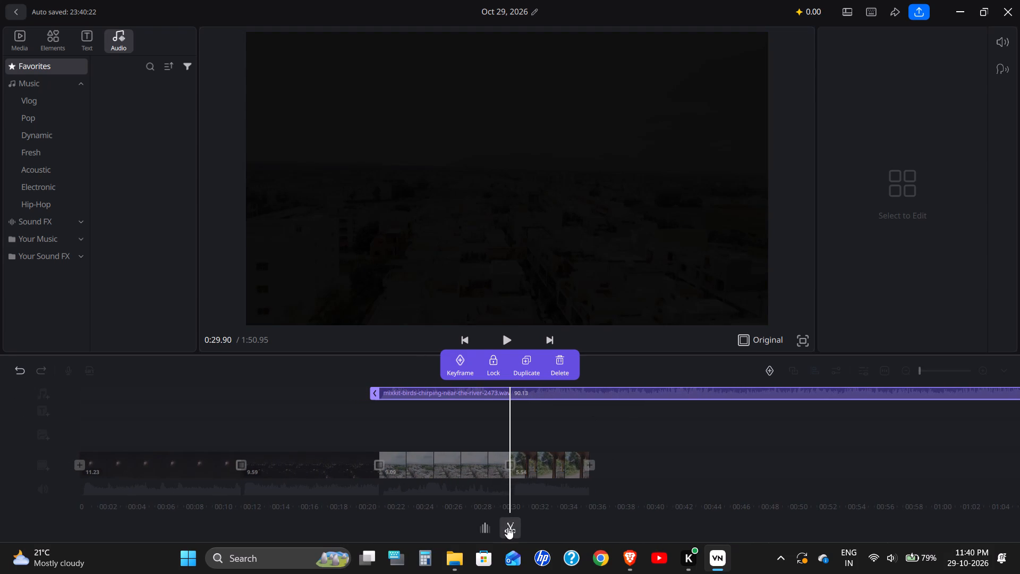
{"action": "left_click", "coordinate": [508, 529]}
{"action": "scroll", "coordinate": [552, 468], "scroll_direction": "left", "scroll_amount": 1}
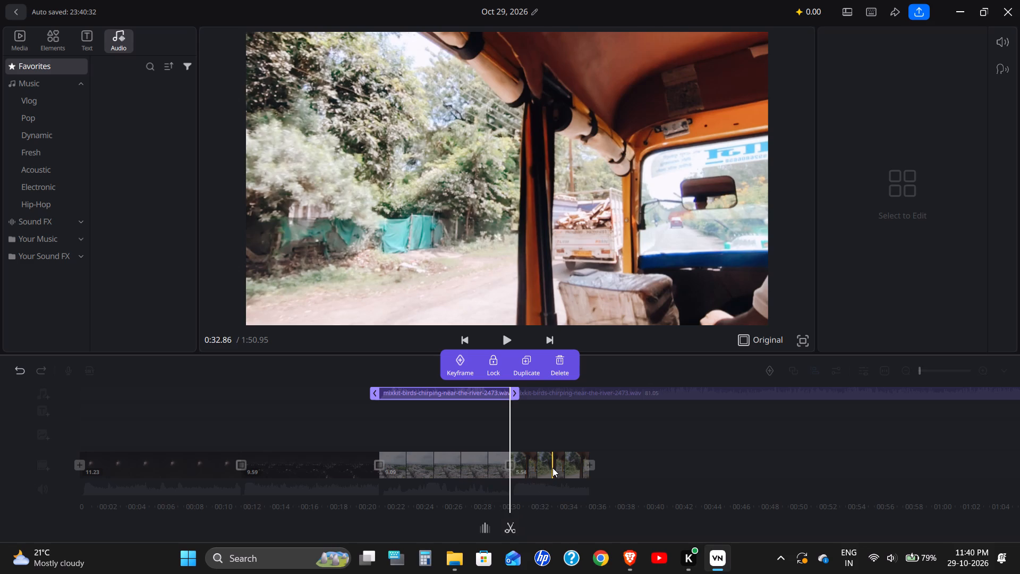
{"action": "scroll", "coordinate": [552, 468], "scroll_direction": "left", "scroll_amount": 1}
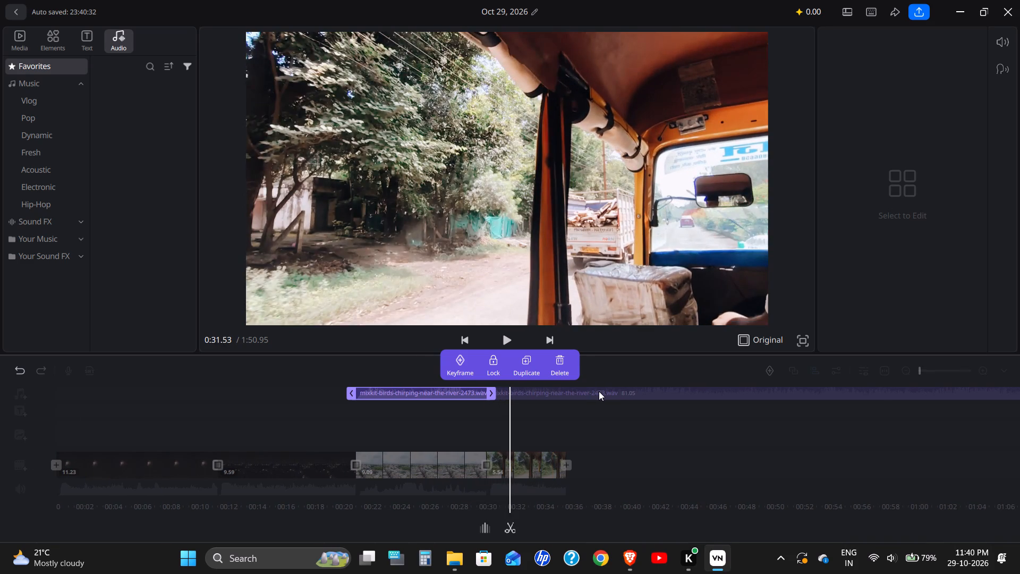
{"action": "left_click", "coordinate": [599, 391]}
{"action": "left_click", "coordinate": [569, 359]}
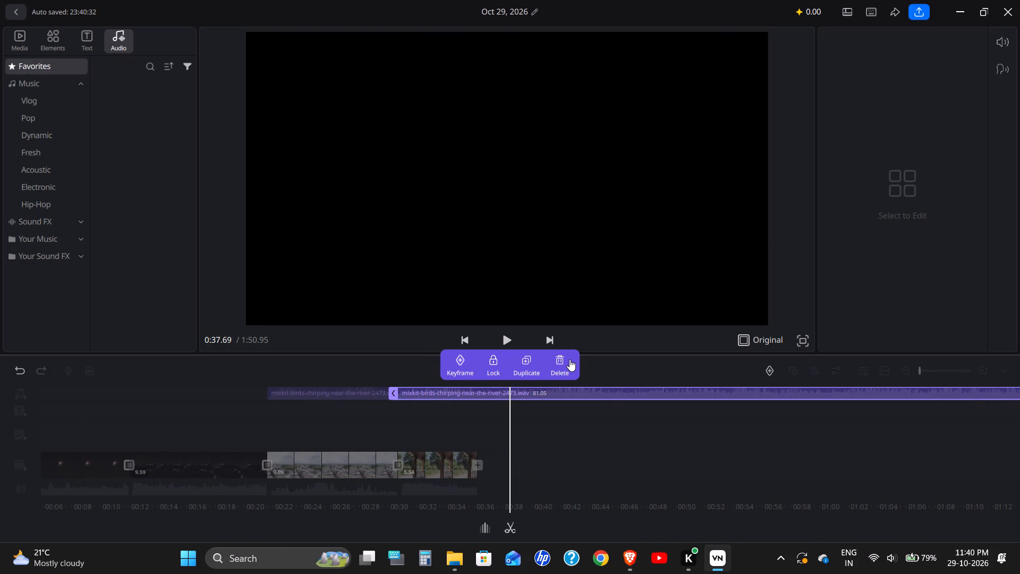
{"action": "left_click", "coordinate": [608, 445]}
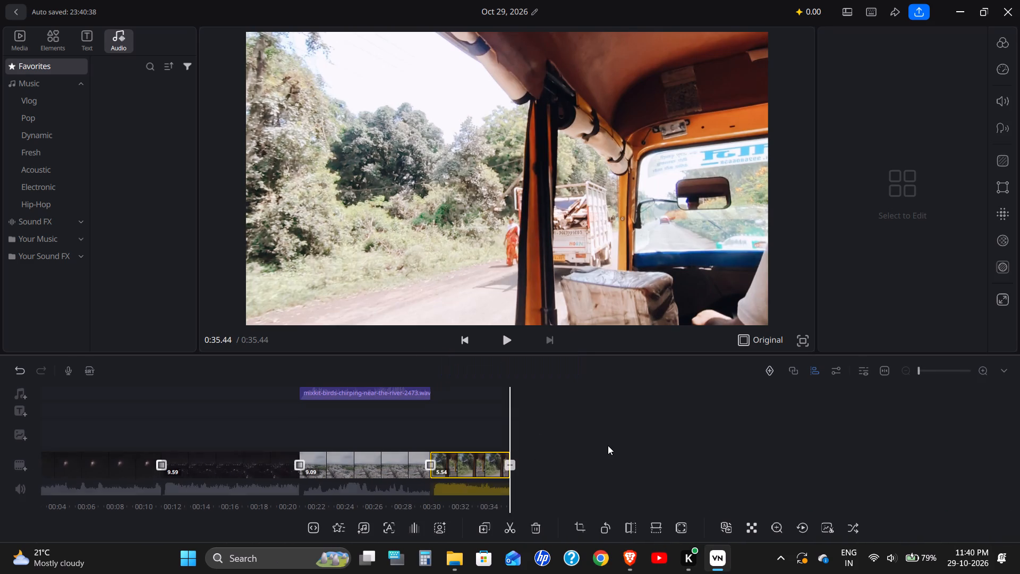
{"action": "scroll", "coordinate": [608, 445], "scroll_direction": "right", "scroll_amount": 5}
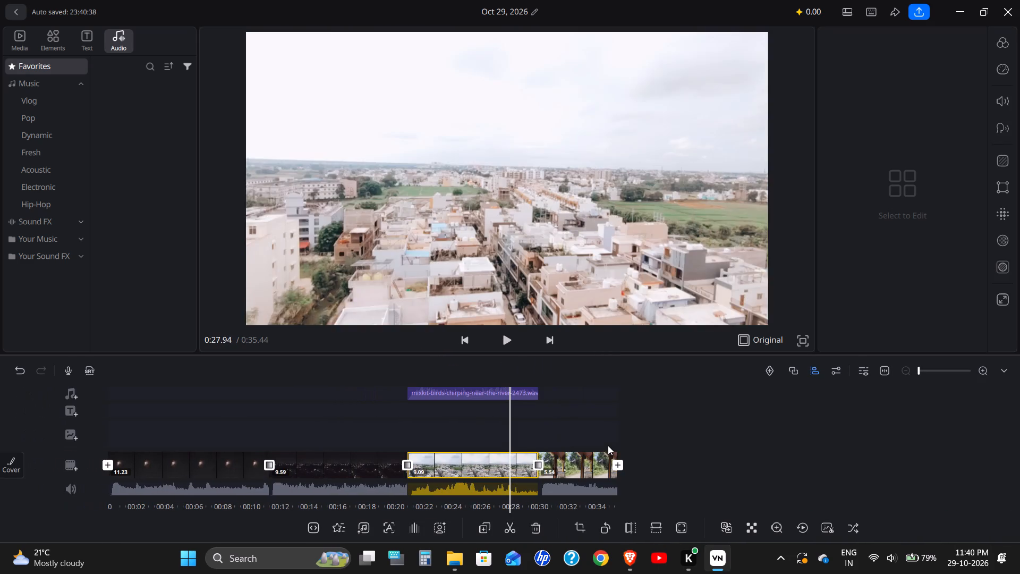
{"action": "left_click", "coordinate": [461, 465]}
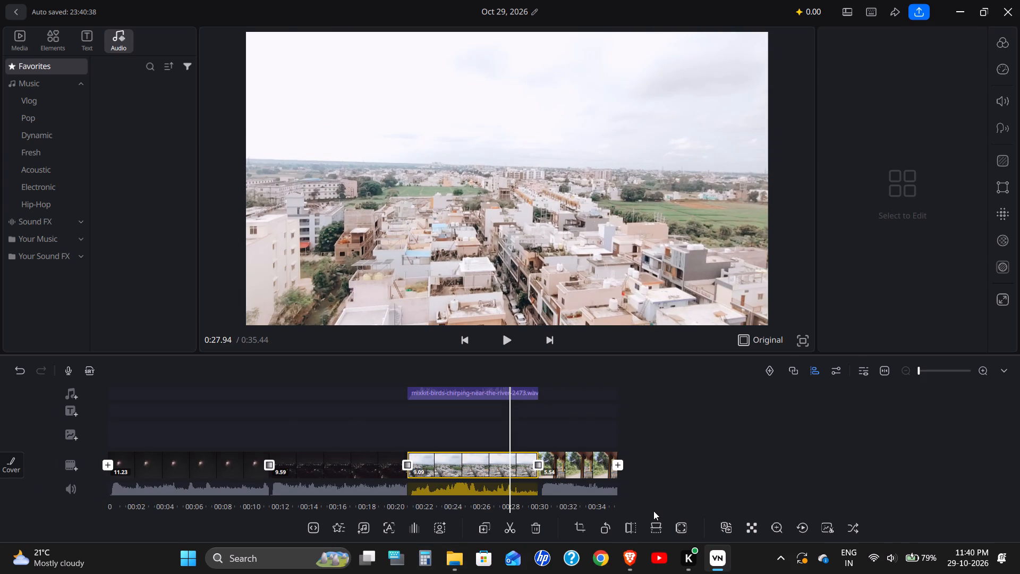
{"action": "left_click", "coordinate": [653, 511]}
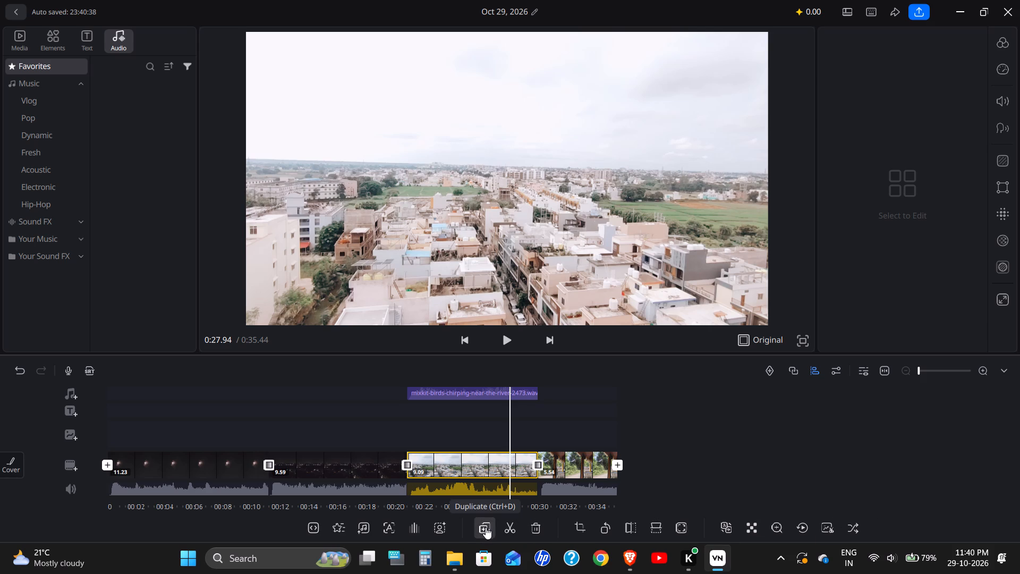
Set the volume of the daytime rooftop clip to 0.
{"action": "left_click", "coordinate": [480, 488]}
{"action": "double_click", "coordinate": [480, 488]}
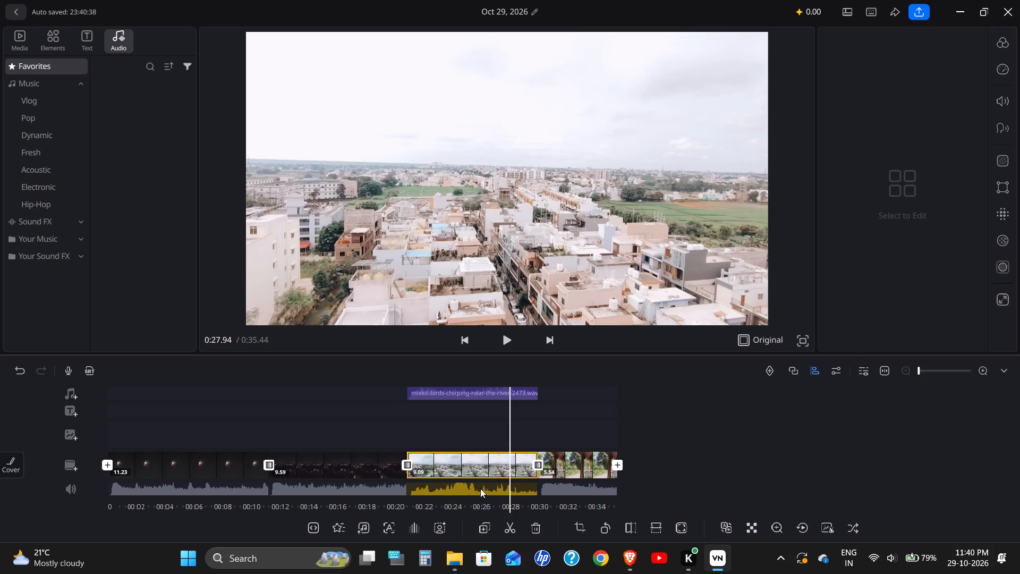
{"action": "right_click", "coordinate": [480, 488]}
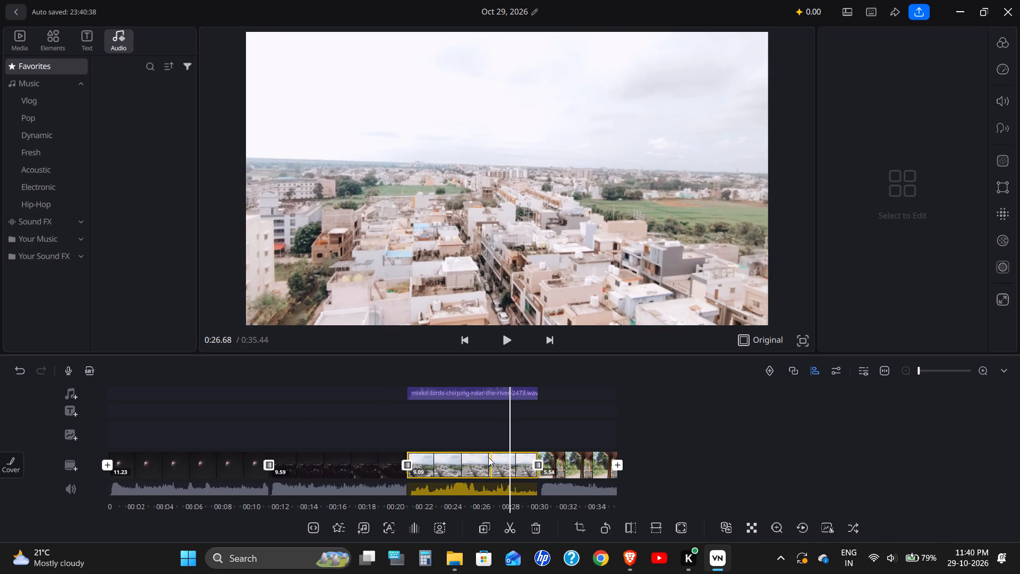
{"action": "left_click", "coordinate": [1002, 103]}
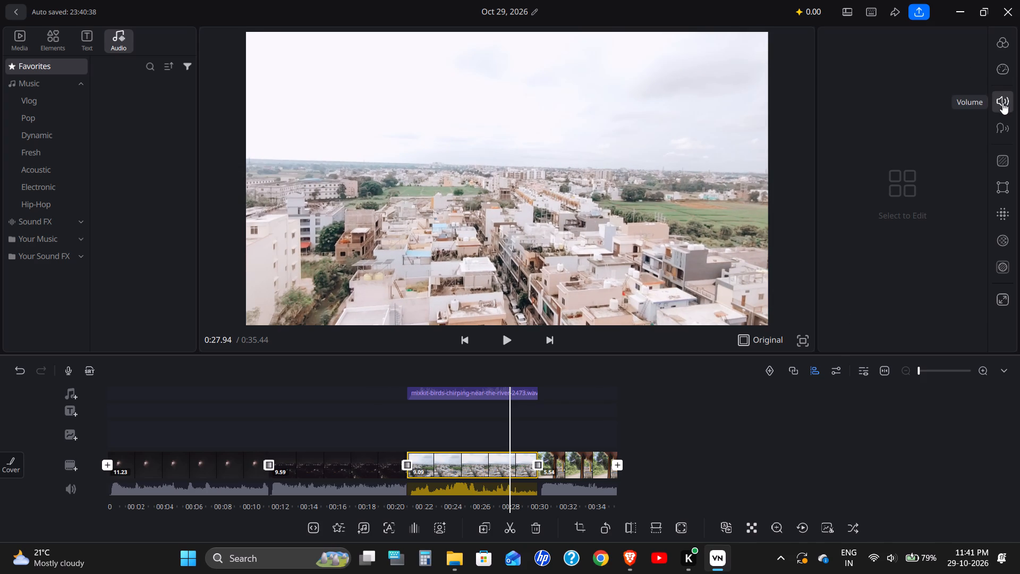
{"action": "left_click_drag", "start_coordinate": [912, 87], "coordinate": [841, 101]}
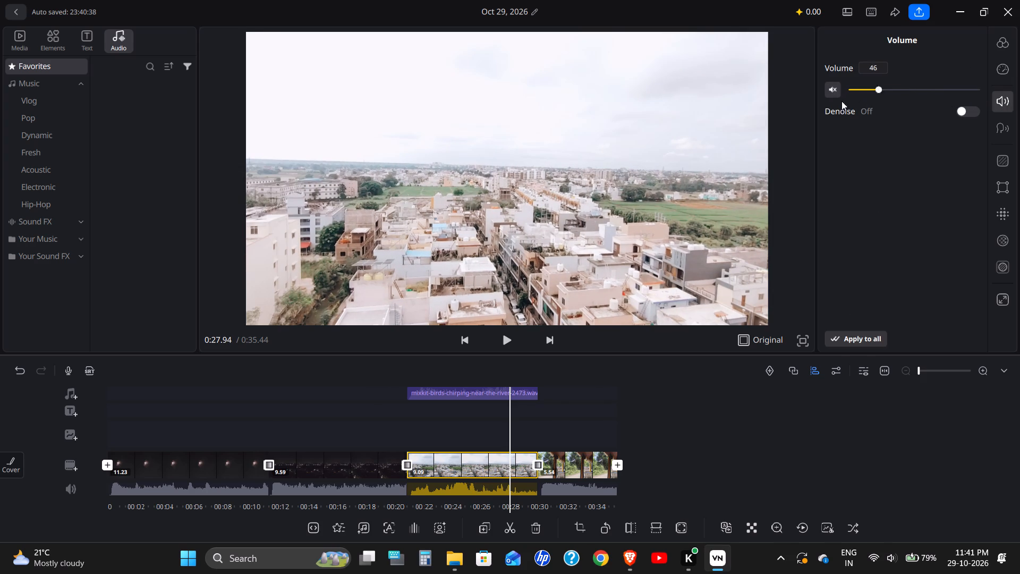
{"action": "left_click_drag", "start_coordinate": [841, 101], "coordinate": [835, 102]}
{"action": "left_click", "coordinate": [788, 492]}
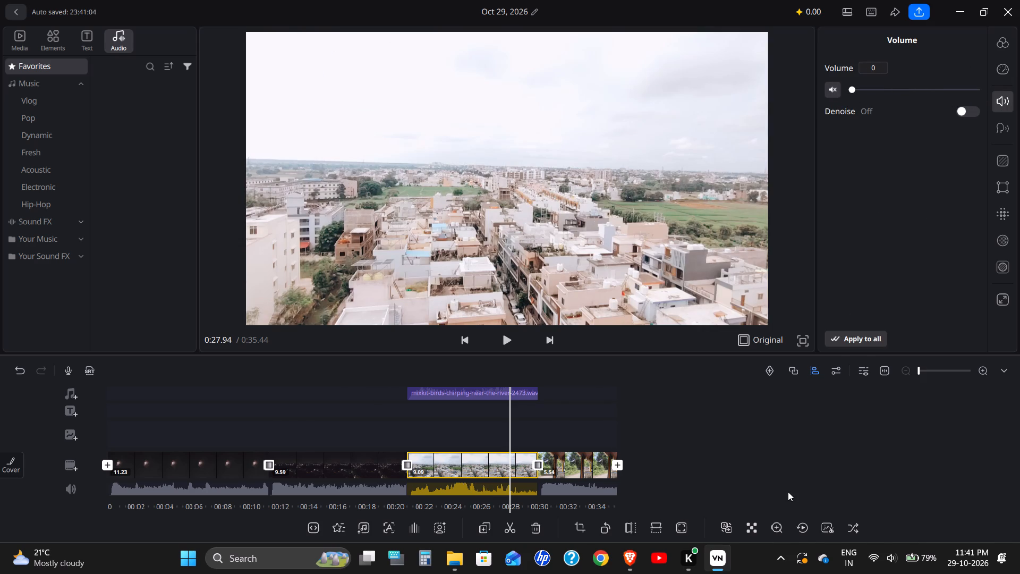
Play the video from the night city clip to the end to check the birds-chirping audio and the clip sound.
{"action": "scroll", "coordinate": [788, 492], "scroll_direction": "right", "scroll_amount": 6}
{"action": "scroll", "coordinate": [788, 492], "scroll_direction": "left", "scroll_amount": 1}
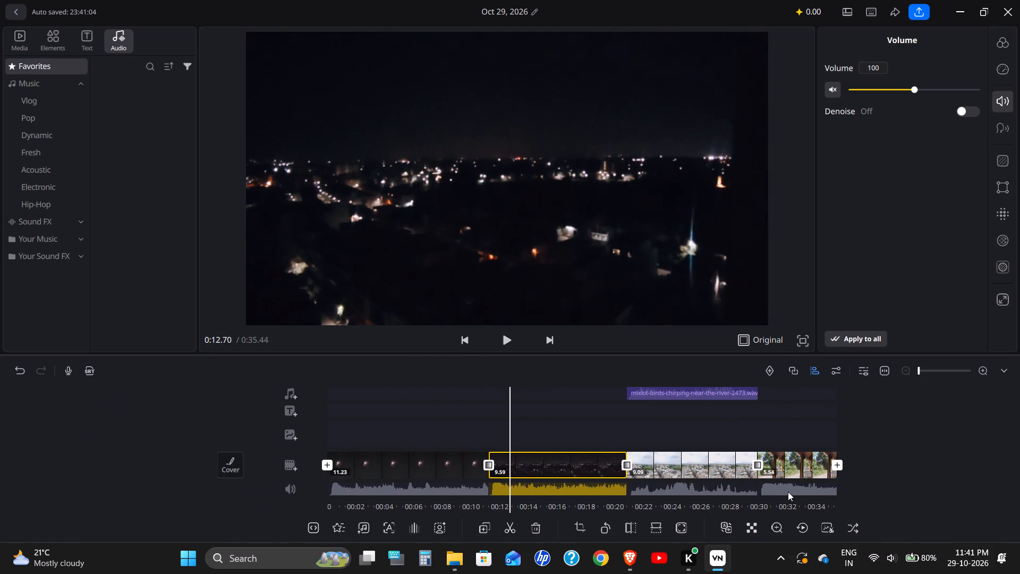
{"action": "scroll", "coordinate": [788, 492], "scroll_direction": "left", "scroll_amount": 1}
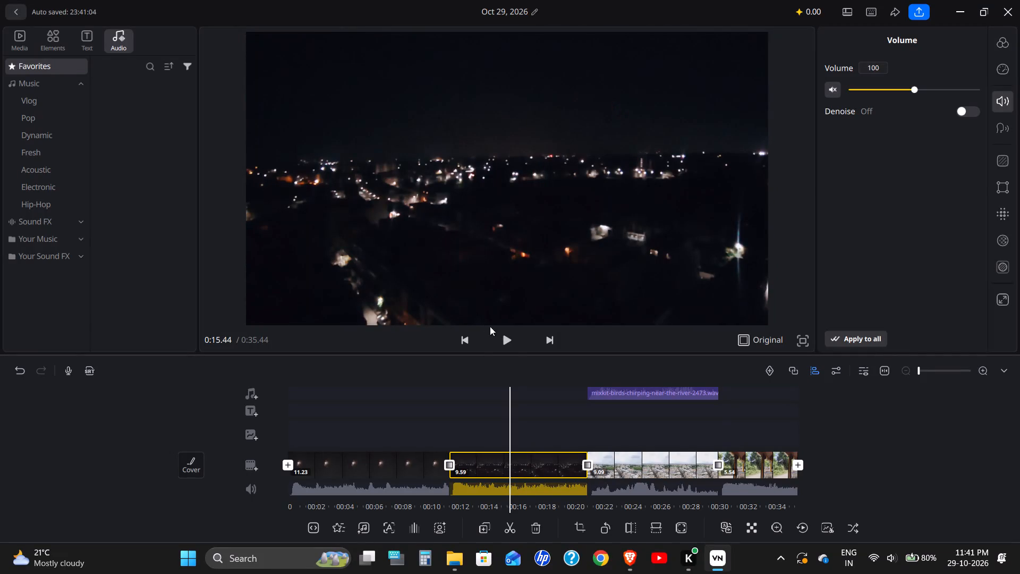
{"action": "left_click", "coordinate": [503, 341]}
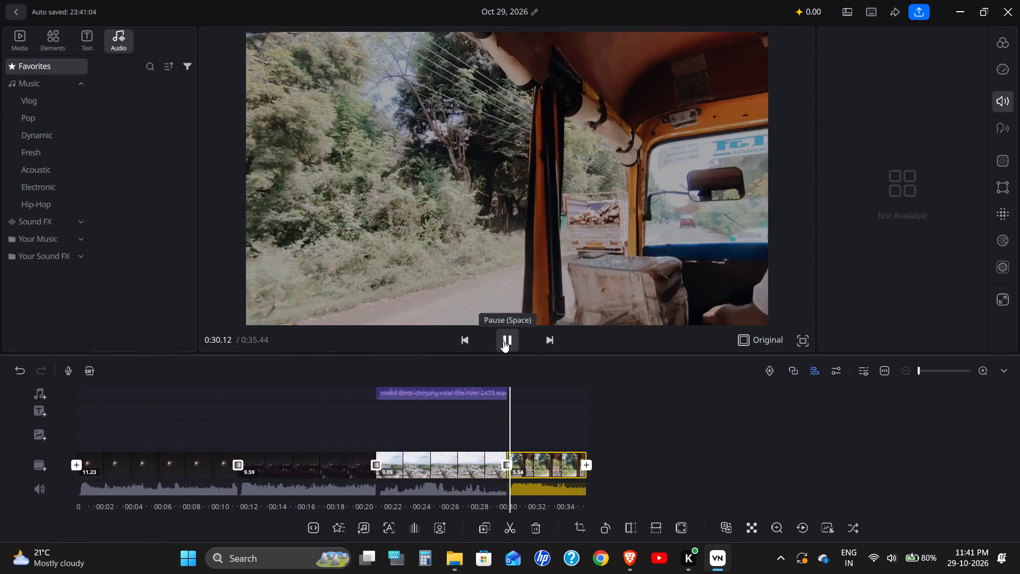
{"action": "left_click", "coordinate": [509, 336]}
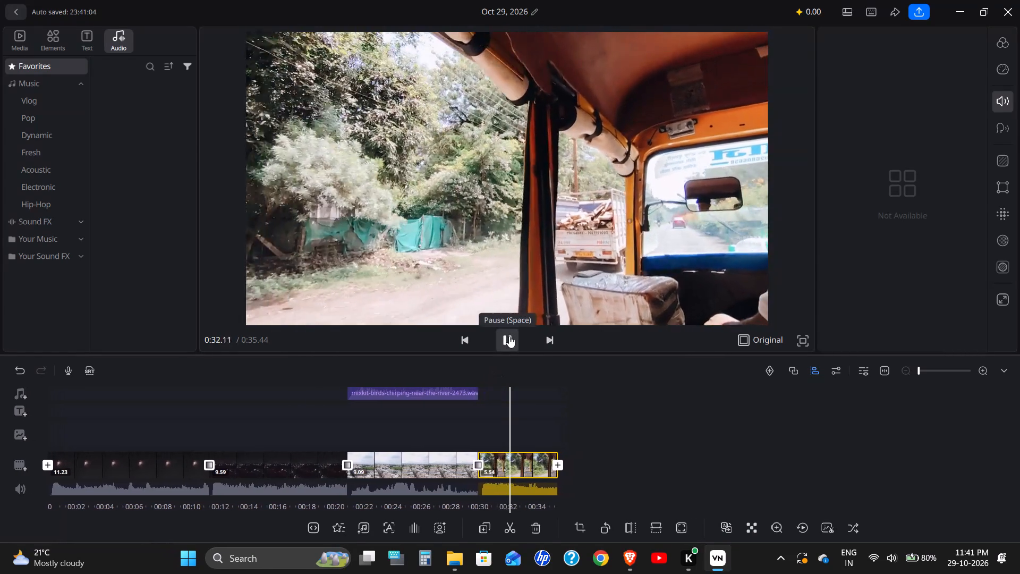
{"action": "left_click", "coordinate": [509, 336]}
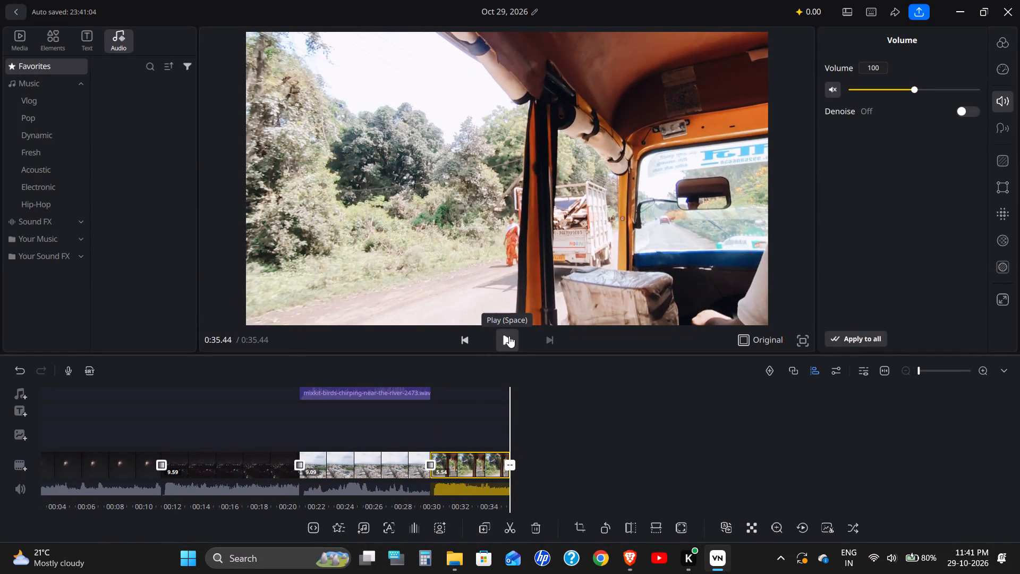
{"action": "scroll", "coordinate": [420, 432], "scroll_direction": "right", "scroll_amount": 9}
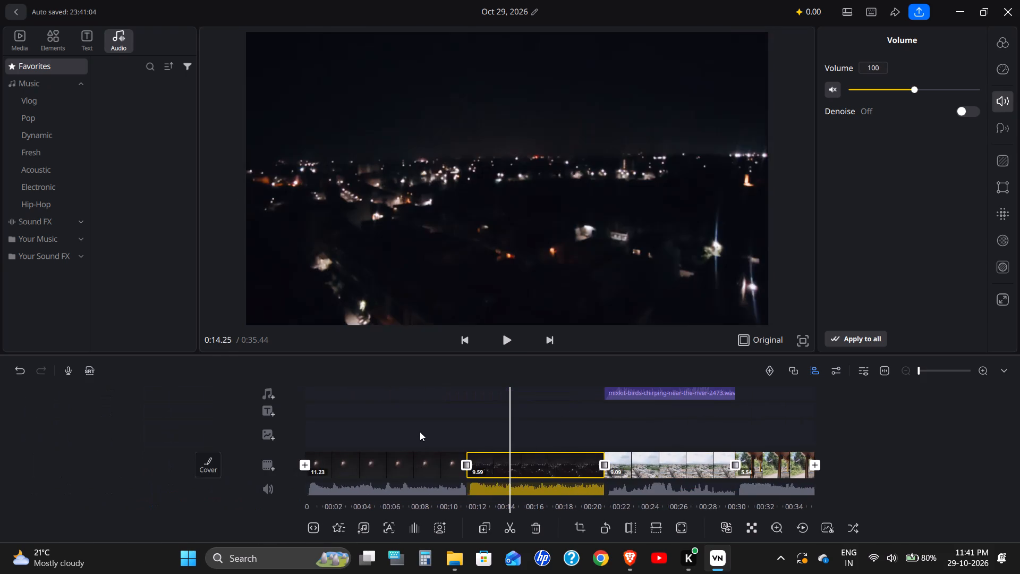
{"action": "scroll", "coordinate": [420, 432], "scroll_direction": "right", "scroll_amount": 1}
{"action": "scroll", "coordinate": [420, 432], "scroll_direction": "up", "scroll_amount": 1}
{"action": "scroll", "coordinate": [420, 432], "scroll_direction": "left", "scroll_amount": 4}
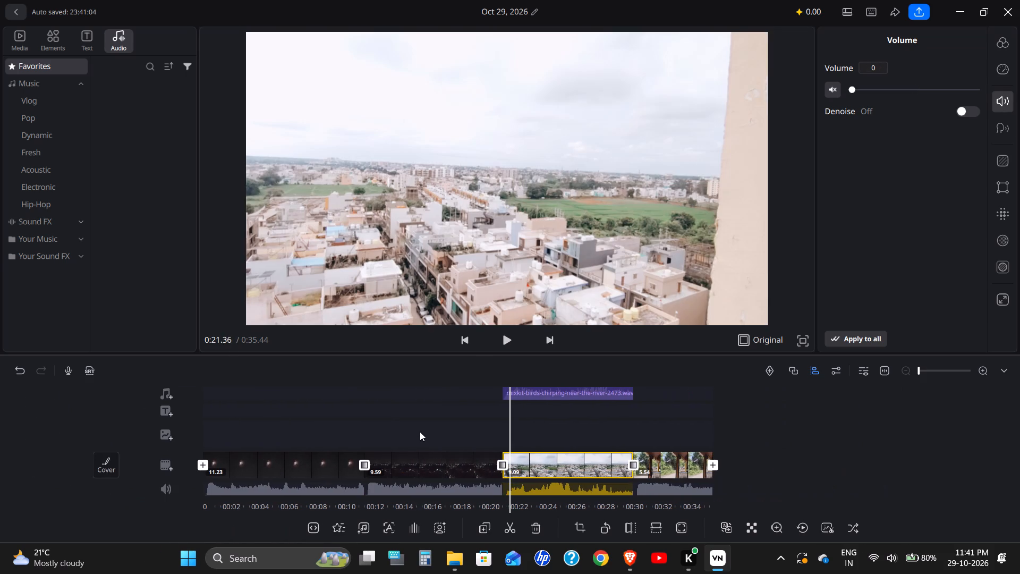
{"action": "scroll", "coordinate": [420, 432], "scroll_direction": "left", "scroll_amount": 2}
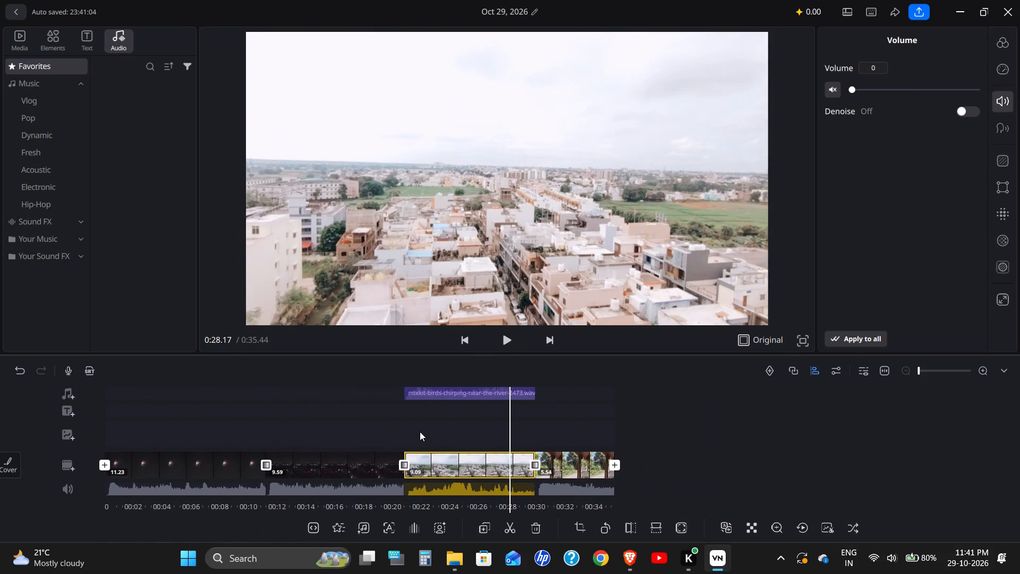
Apply the Fog filter Fo1 to the auto rickshaw clip.
{"action": "scroll", "coordinate": [556, 480], "scroll_direction": "left", "scroll_amount": 2}
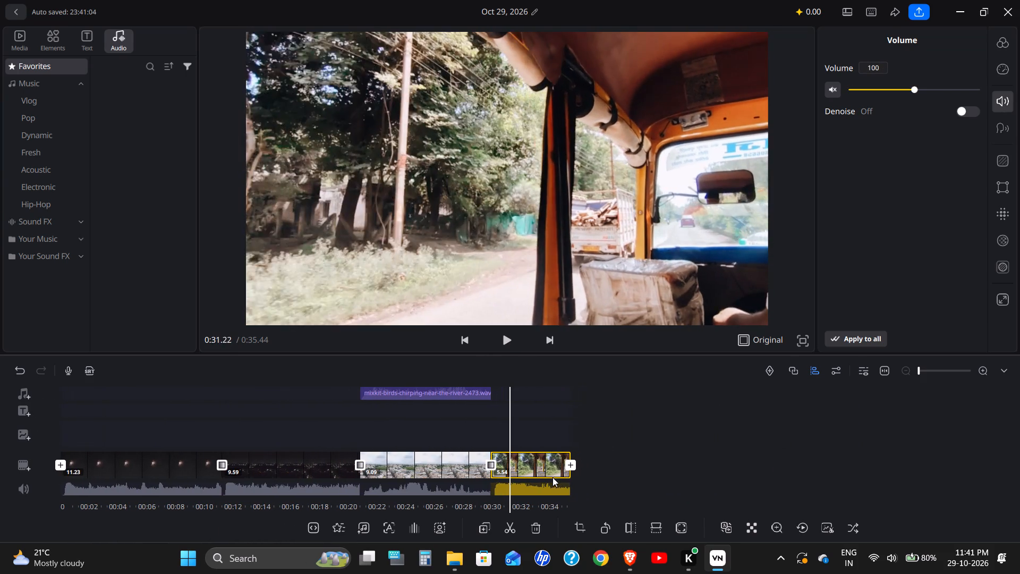
{"action": "left_click", "coordinate": [534, 466]}
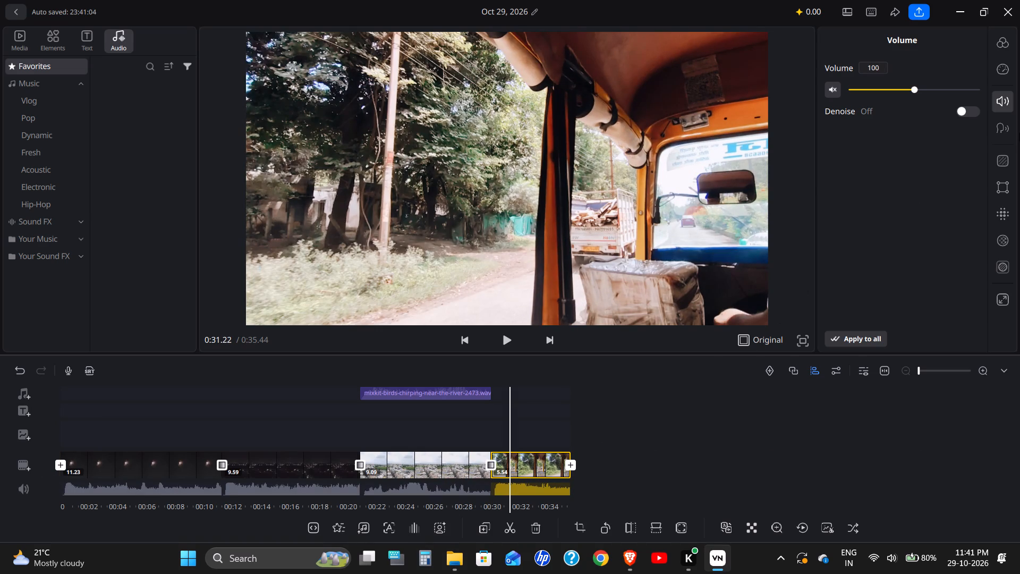
{"action": "left_click", "coordinate": [1005, 40]}
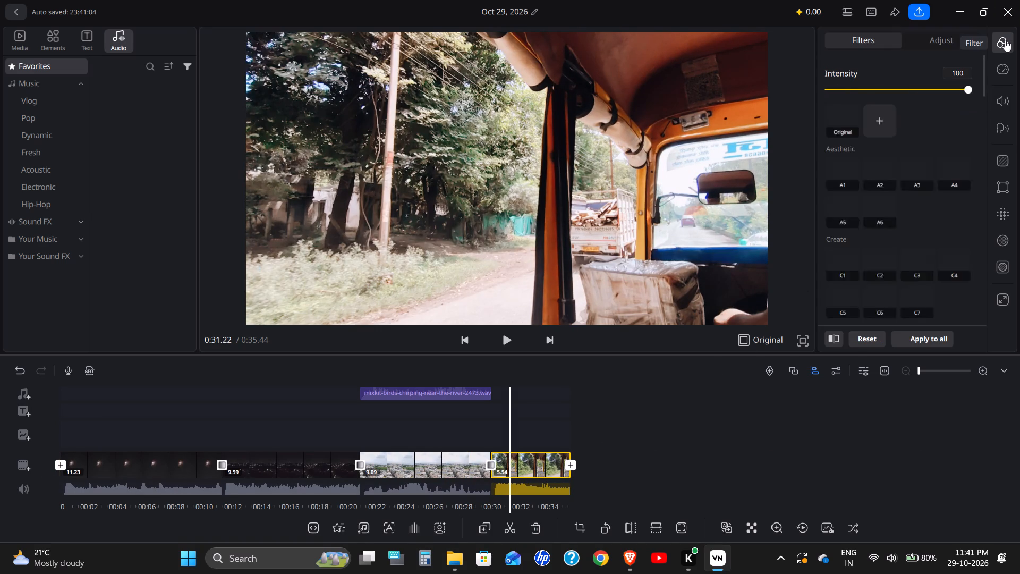
{"action": "scroll", "coordinate": [886, 186], "scroll_direction": "down", "scroll_amount": 5}
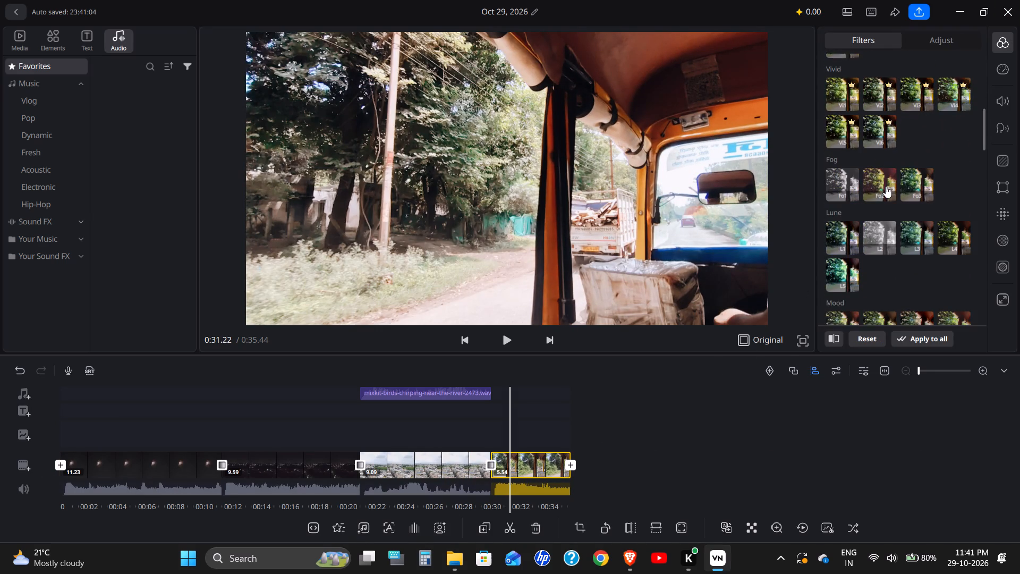
{"action": "scroll", "coordinate": [886, 186], "scroll_direction": "down", "scroll_amount": 1}
{"action": "left_click", "coordinate": [851, 176]}
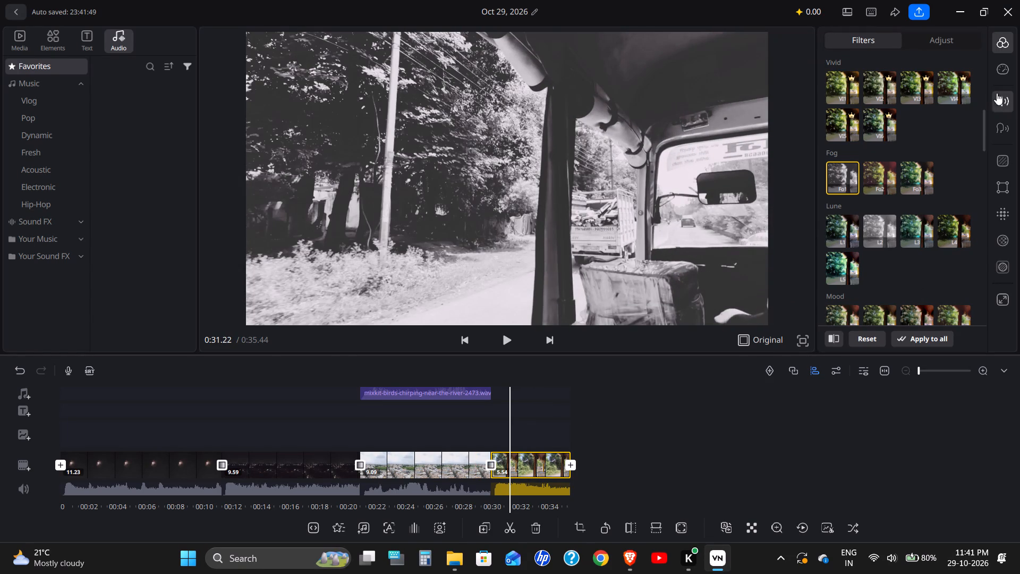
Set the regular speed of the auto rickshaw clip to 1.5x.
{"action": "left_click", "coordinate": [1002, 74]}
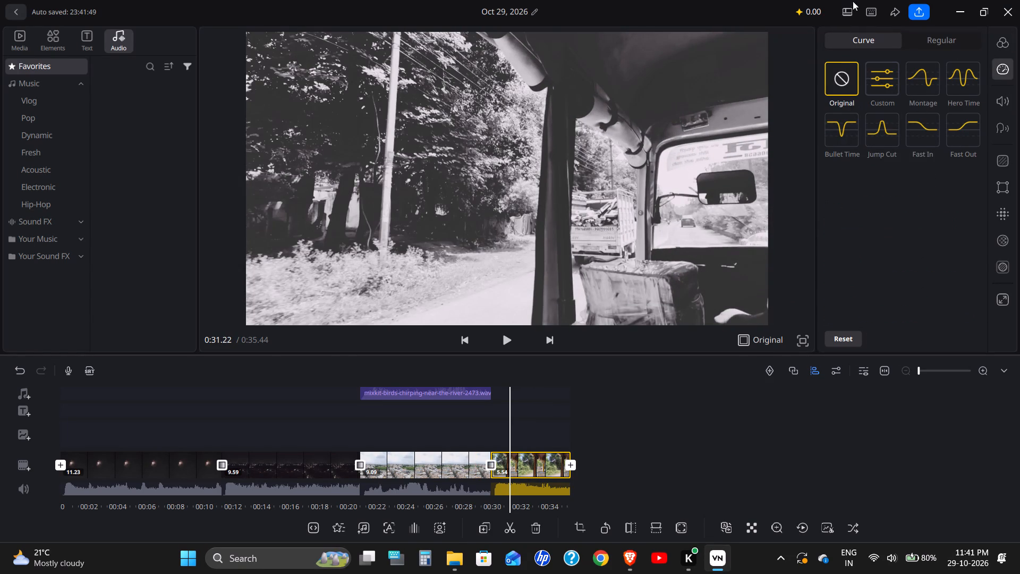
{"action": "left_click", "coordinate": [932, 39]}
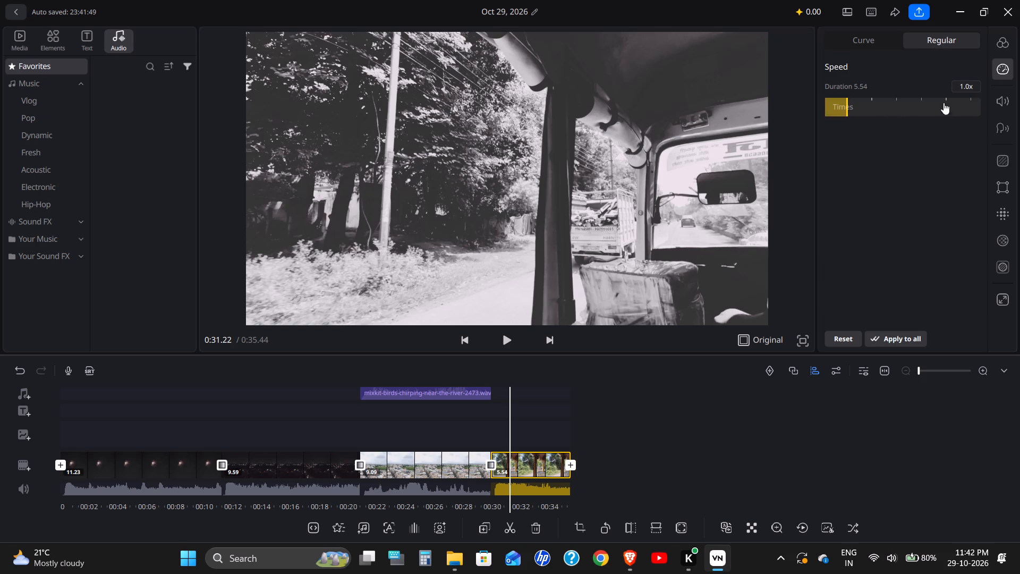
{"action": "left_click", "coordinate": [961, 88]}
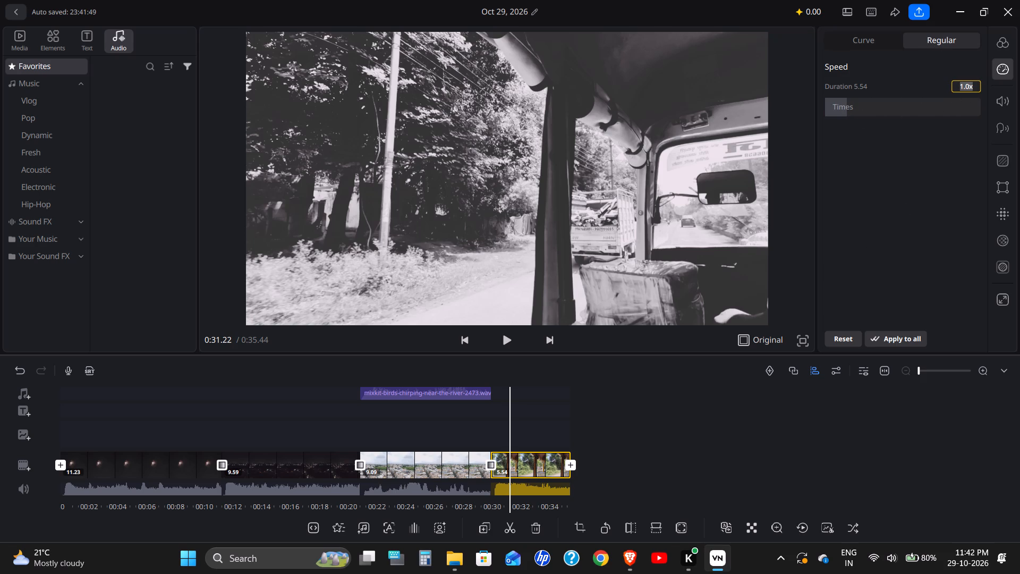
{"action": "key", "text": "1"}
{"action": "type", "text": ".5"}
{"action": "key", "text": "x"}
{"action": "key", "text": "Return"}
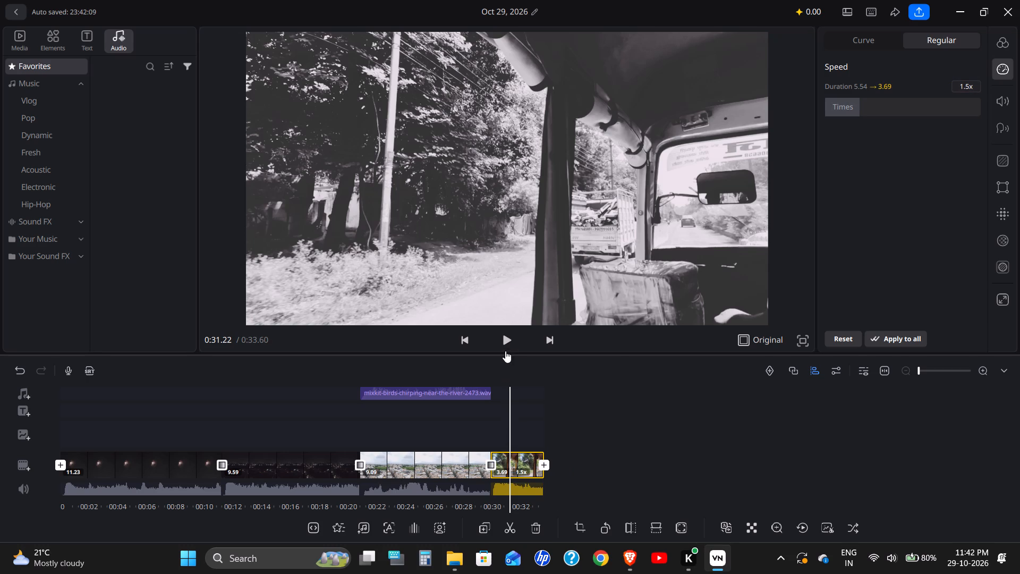
Set the regular speed of the auto rickshaw clip to 0.5x.
{"action": "double_click", "coordinate": [967, 84]}
{"action": "key", "text": "BackSpace"}
{"action": "key", "text": "BackSpace"}
{"action": "key", "text": "BackSpace"}
{"action": "key", "text": "BackSpace"}
{"action": "type", "text": "0.5"}
{"action": "key", "text": "x"}
{"action": "key", "text": "Return"}
{"action": "left_click", "coordinate": [738, 449]}
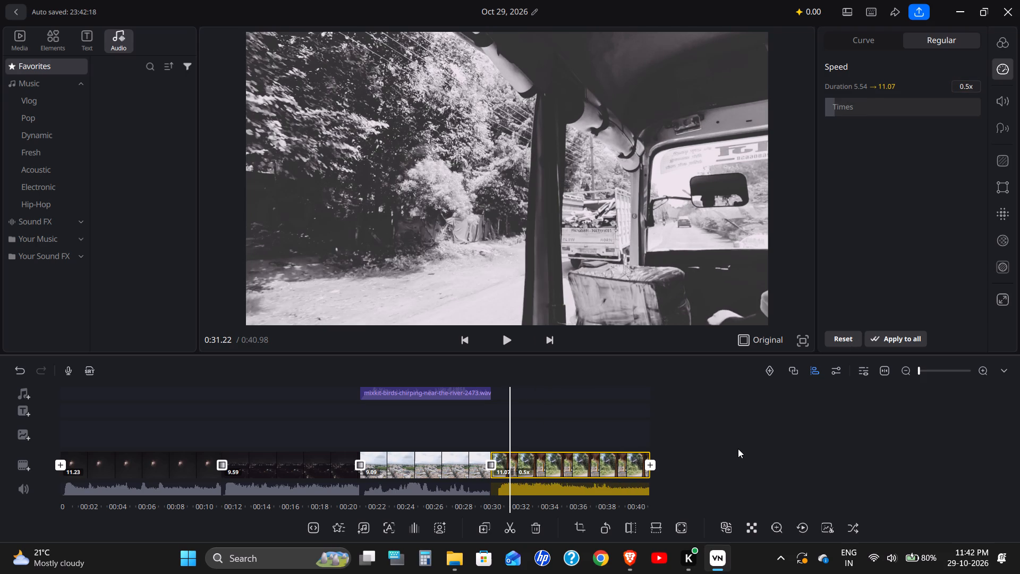
Play the video from the end of the rooftop clip through the auto rickshaw clip to check its speed and filter.
{"action": "scroll", "coordinate": [499, 371], "scroll_direction": "right", "scroll_amount": 2}
{"action": "scroll", "coordinate": [453, 408], "scroll_direction": "right", "scroll_amount": 2}
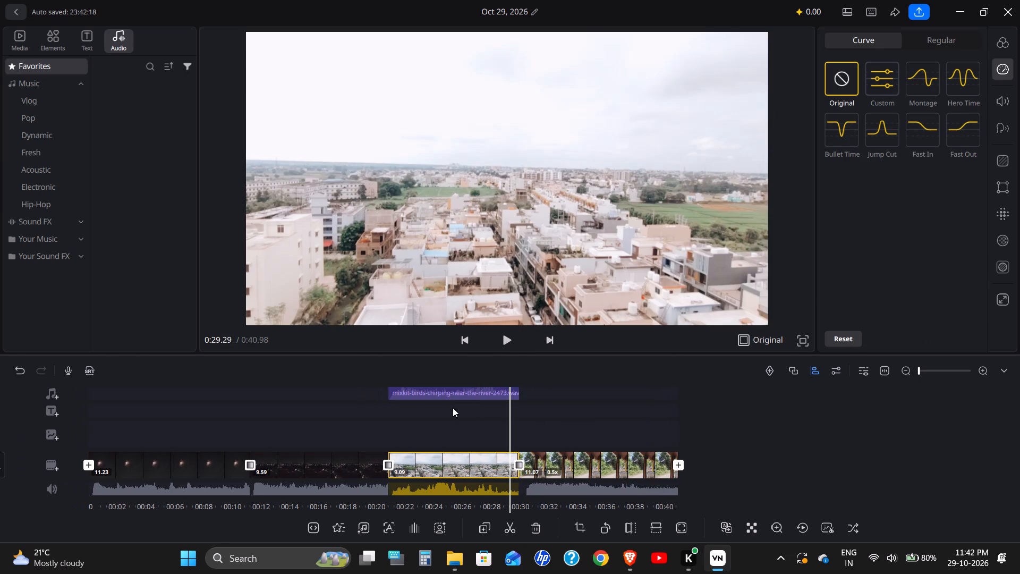
{"action": "left_click", "coordinate": [509, 344]}
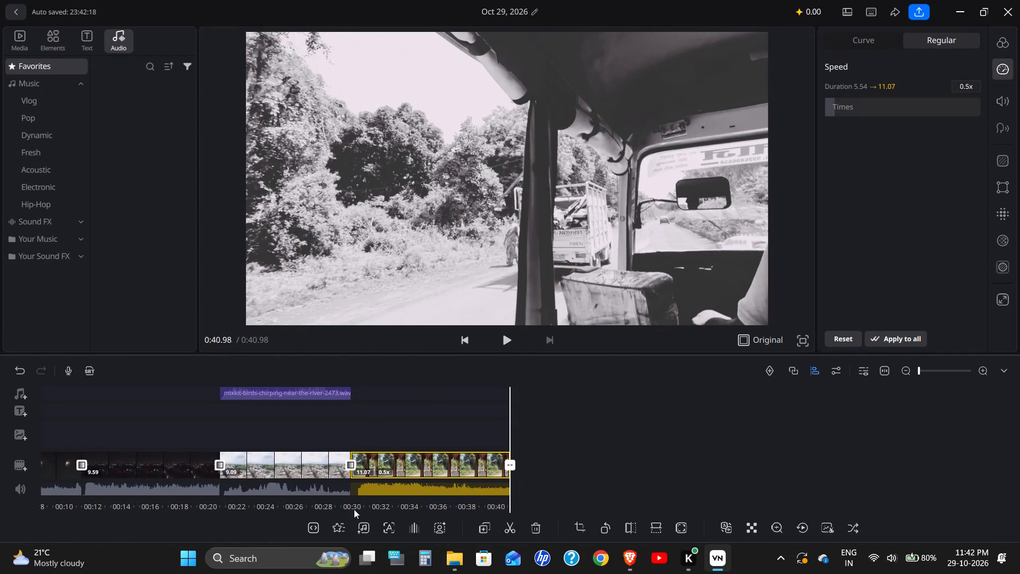
{"action": "scroll", "coordinate": [354, 509], "scroll_direction": "right", "scroll_amount": 5}
{"action": "scroll", "coordinate": [354, 509], "scroll_direction": "up", "scroll_amount": 1, "text": "ctrl"}
{"action": "scroll", "coordinate": [354, 509], "scroll_direction": "right", "scroll_amount": 1, "text": "ctrl"}
{"action": "scroll", "coordinate": [543, 438], "scroll_direction": "right", "scroll_amount": 4}
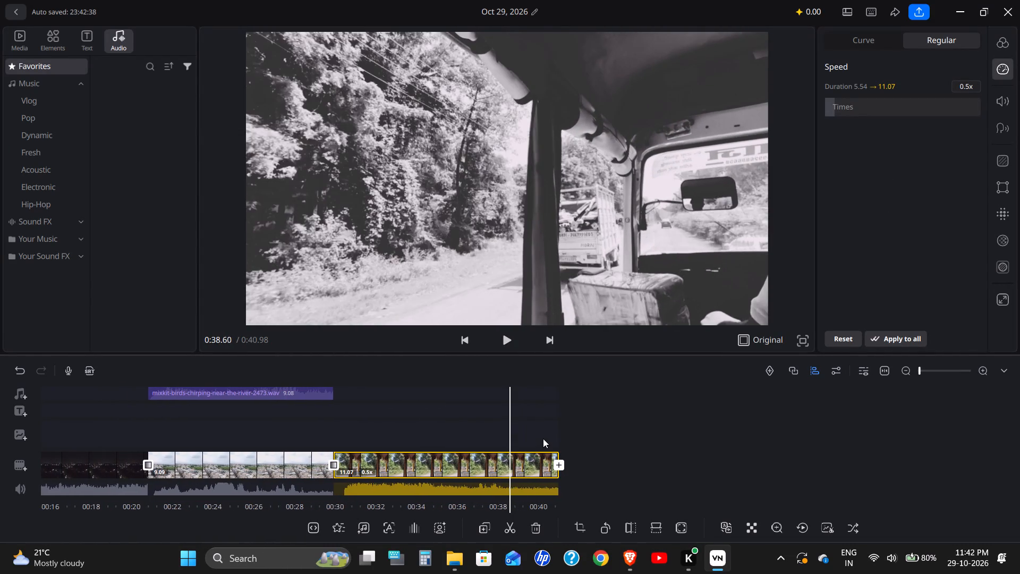
{"action": "scroll", "coordinate": [543, 438], "scroll_direction": "right", "scroll_amount": 3}
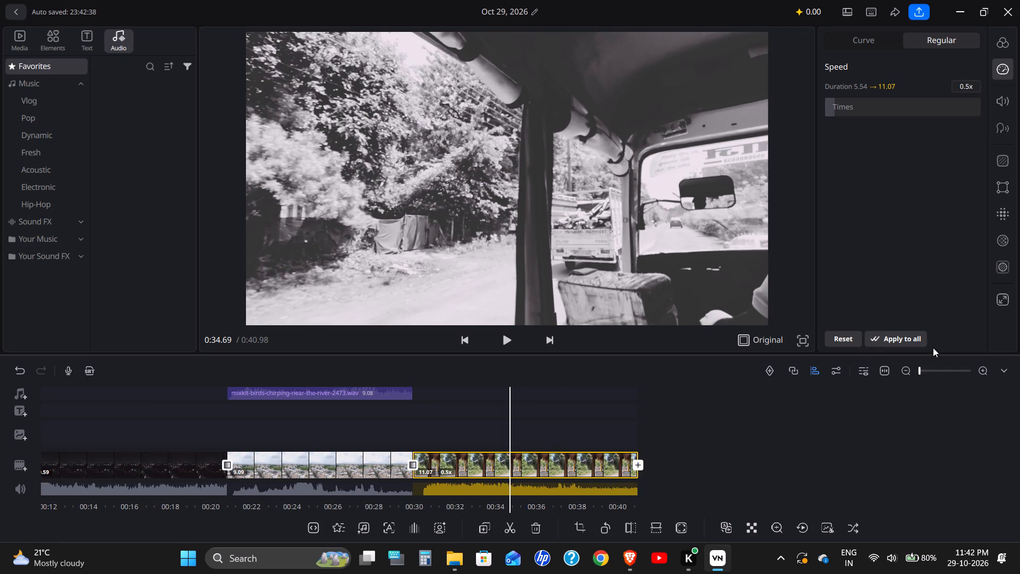
Apply the auto rickshaw clip's Fo1 filter to all clips.
{"action": "left_click", "coordinate": [1000, 47]}
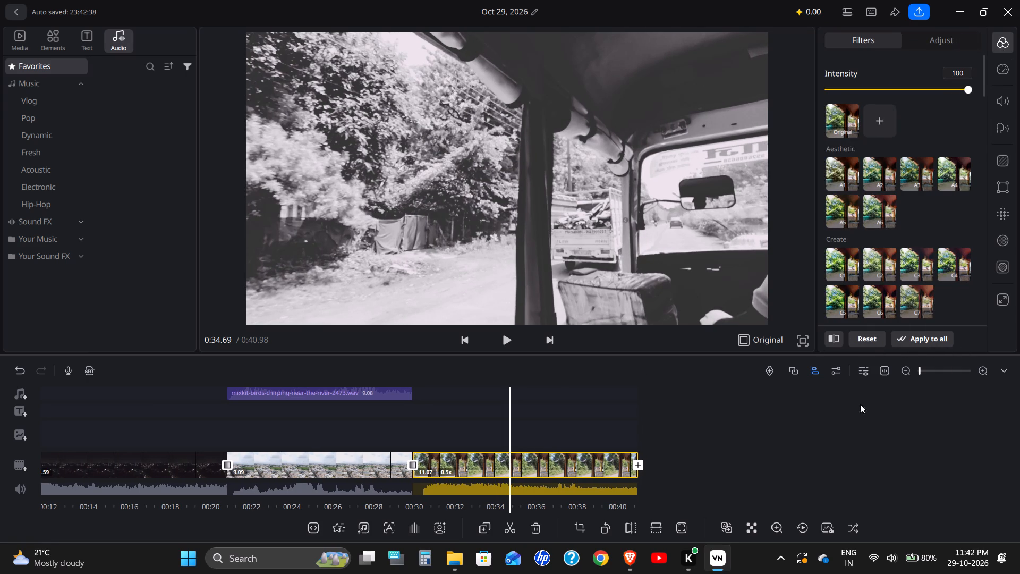
{"action": "left_click", "coordinate": [897, 339]}
Play the video from the end of the moon clip through the rooftop clip to check the filter and transitions.
{"action": "scroll", "coordinate": [686, 410], "scroll_direction": "right", "scroll_amount": 9}
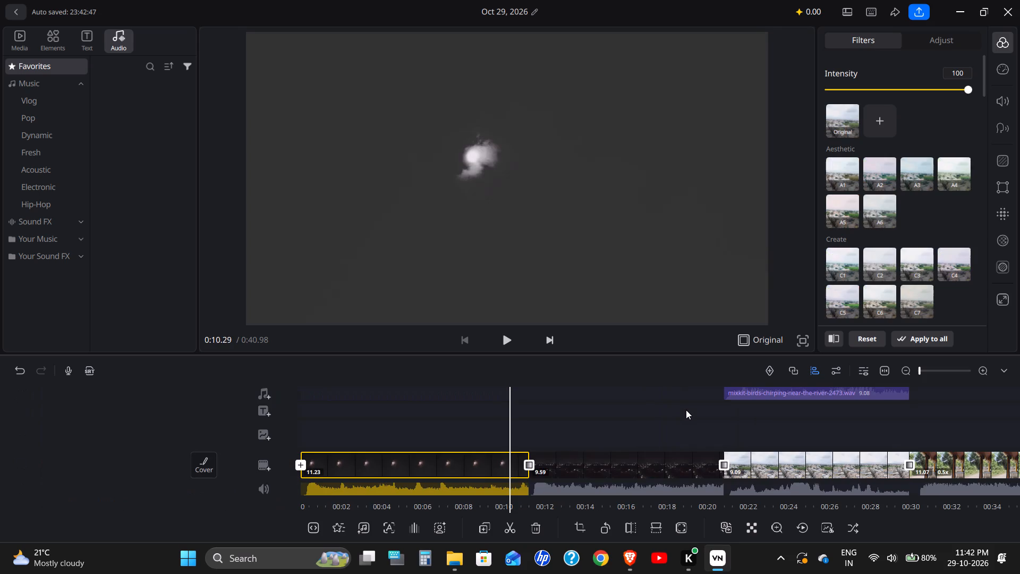
{"action": "left_click", "coordinate": [505, 337]}
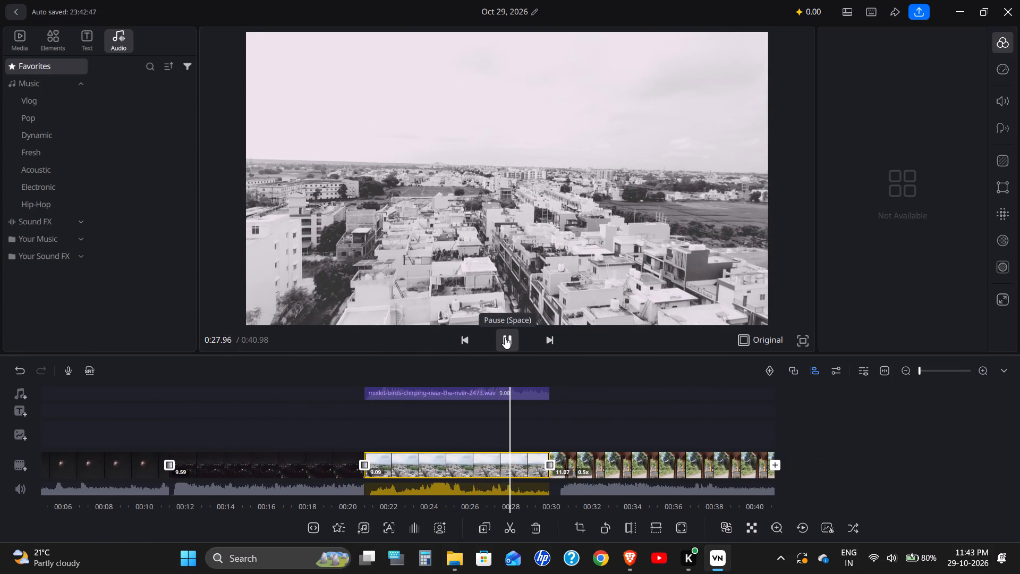
{"action": "left_click", "coordinate": [503, 337]}
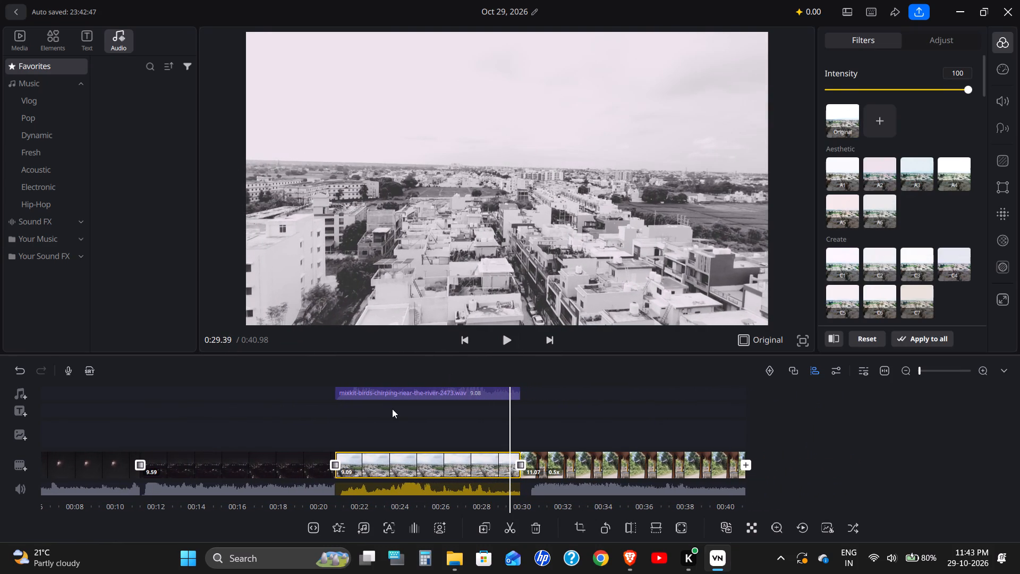
Add a text clip at the start of the rooftop clip and enter the creator's name followed by PRESENTS, all in capitals.
{"action": "scroll", "coordinate": [392, 409], "scroll_direction": "right", "scroll_amount": 7}
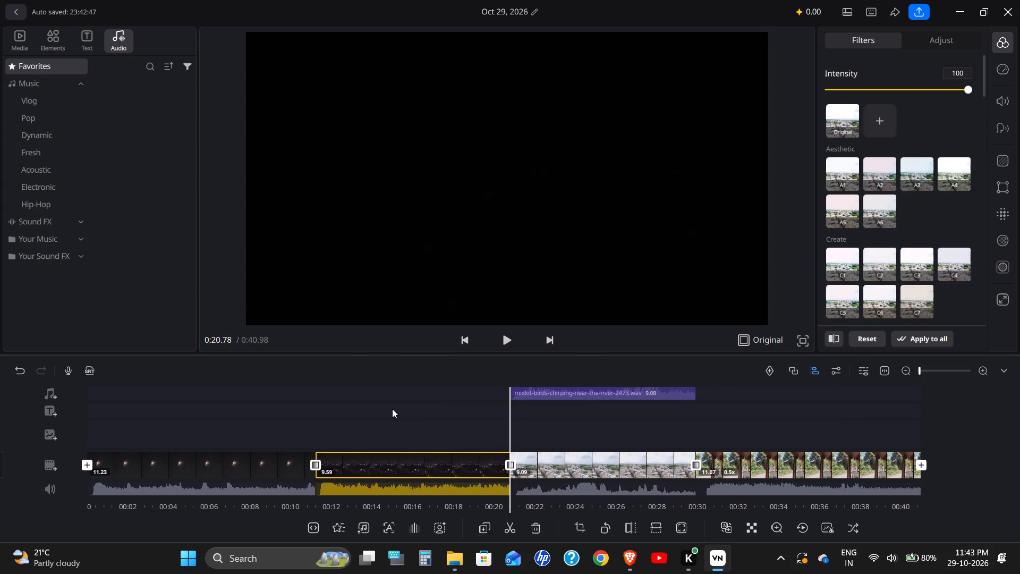
{"action": "left_click", "coordinate": [53, 411]}
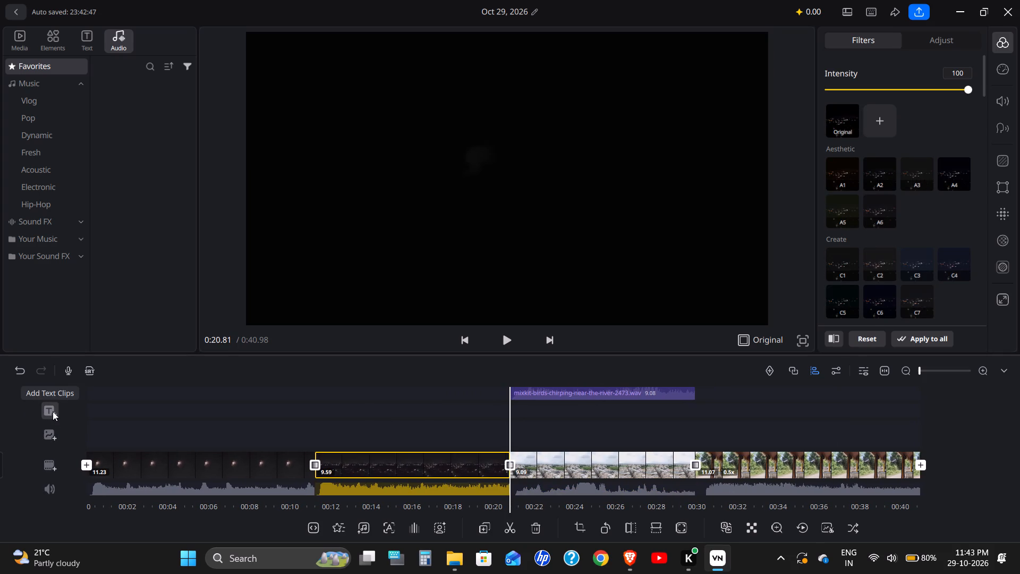
{"action": "key", "text": "BackSpace"}
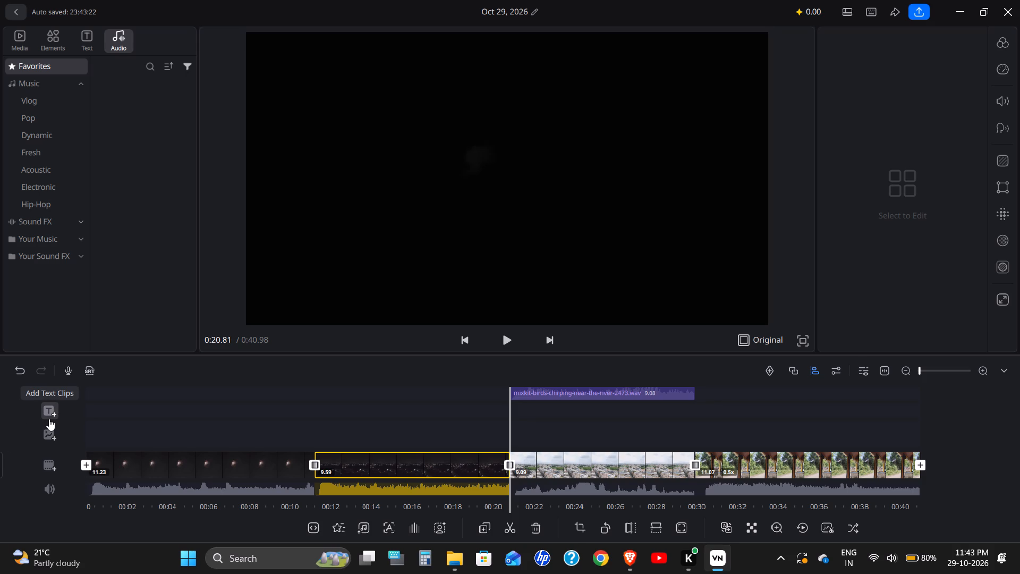
{"action": "left_click", "coordinate": [49, 419]}
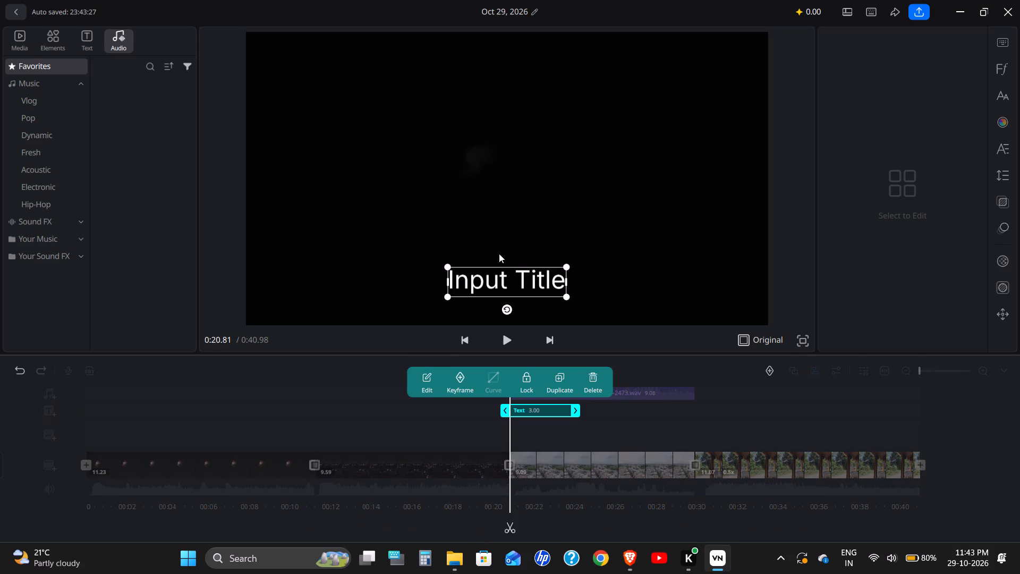
{"action": "double_click", "coordinate": [524, 278]}
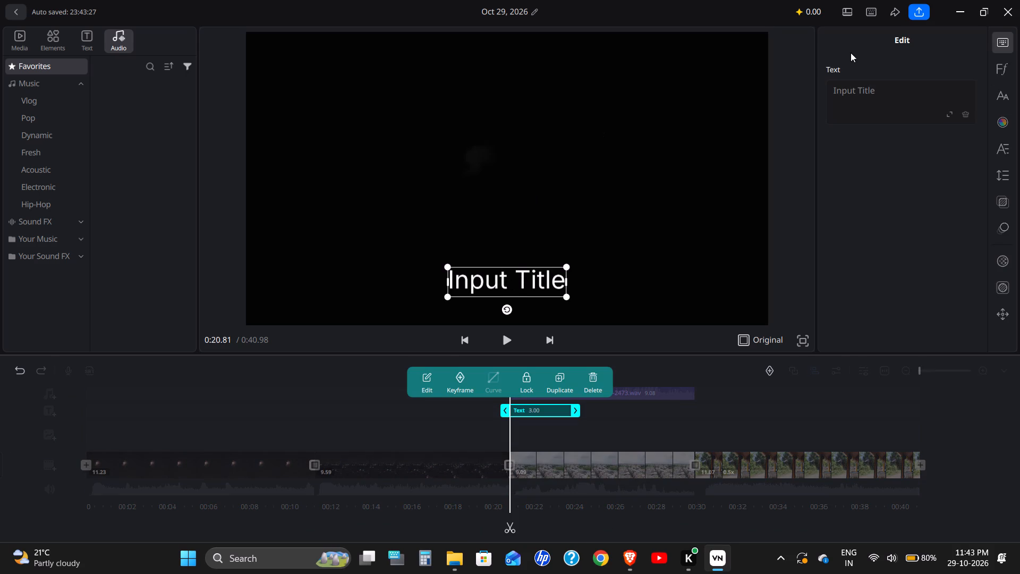
{"action": "left_click", "coordinate": [837, 95]}
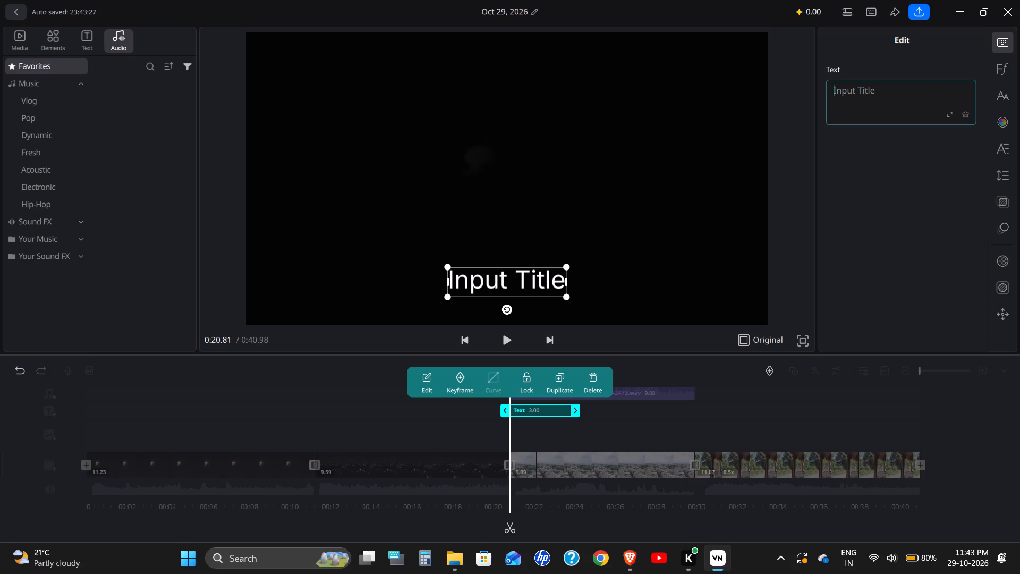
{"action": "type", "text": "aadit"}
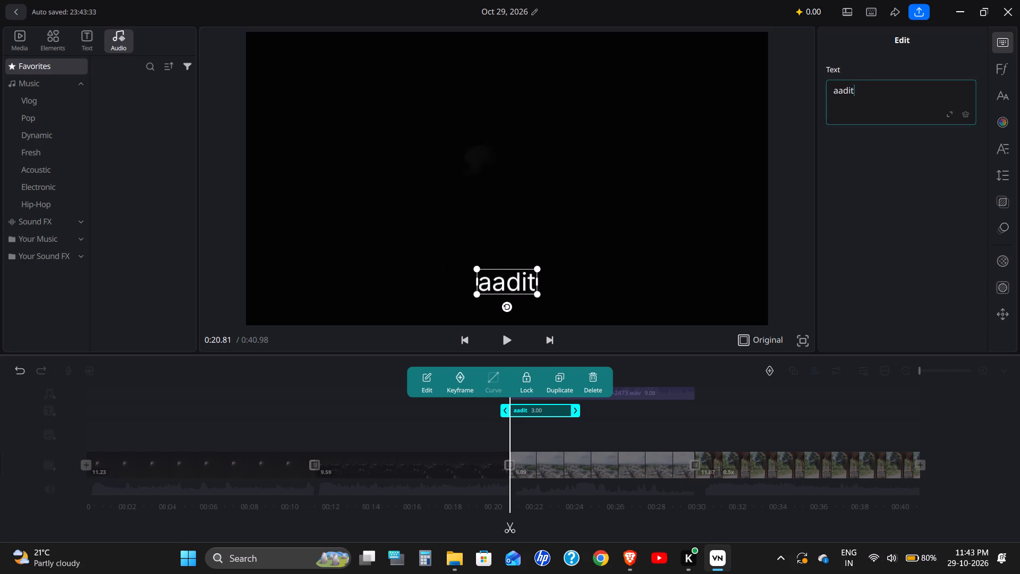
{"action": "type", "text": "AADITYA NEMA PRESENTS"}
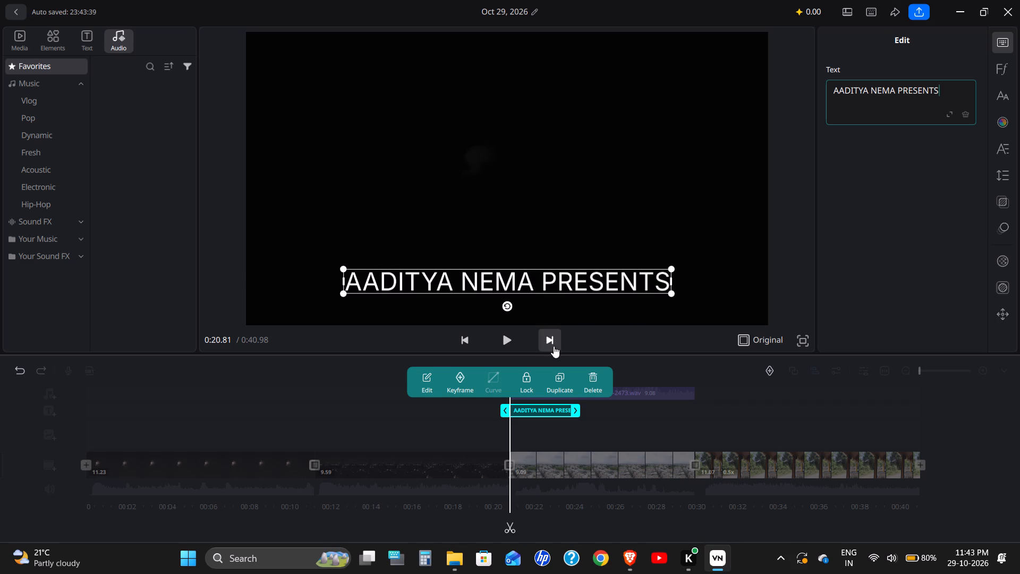
Move the title to the top of the video frame, centred horizontally.
{"action": "left_click_drag", "start_coordinate": [520, 291], "coordinate": [517, 189]}
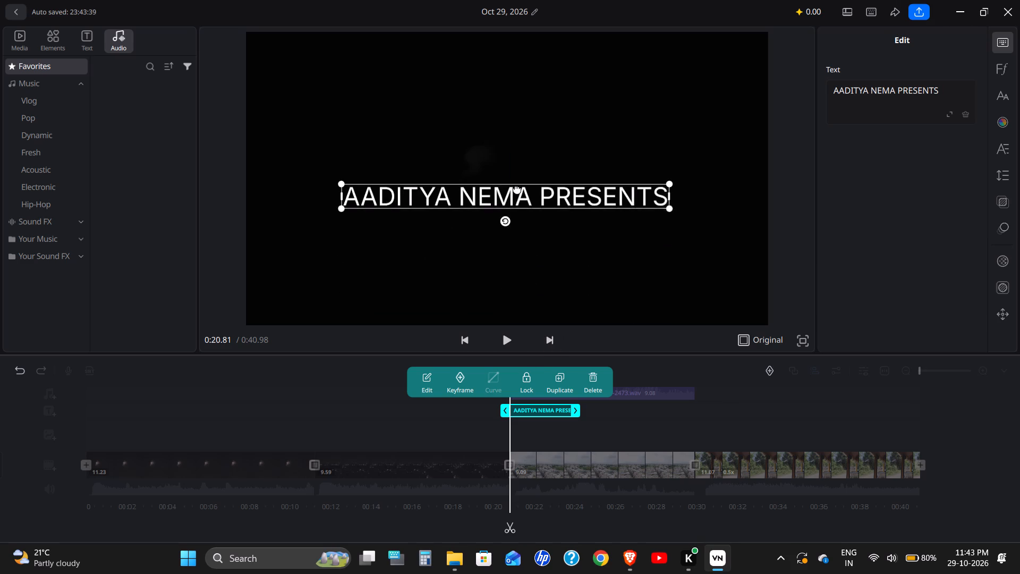
{"action": "left_click_drag", "start_coordinate": [517, 189], "coordinate": [514, 73]}
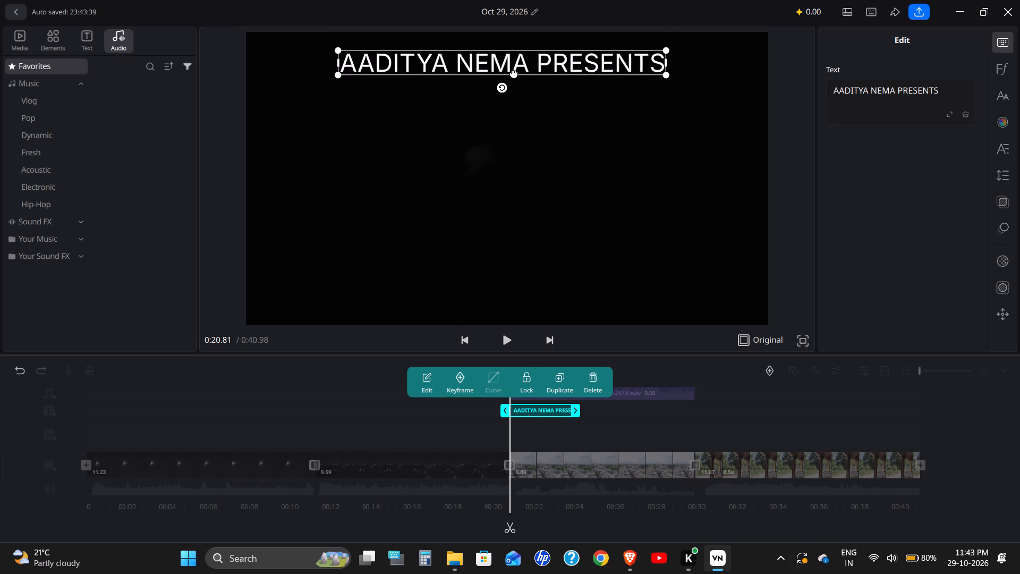
{"action": "left_click_drag", "start_coordinate": [514, 73], "coordinate": [516, 77]}
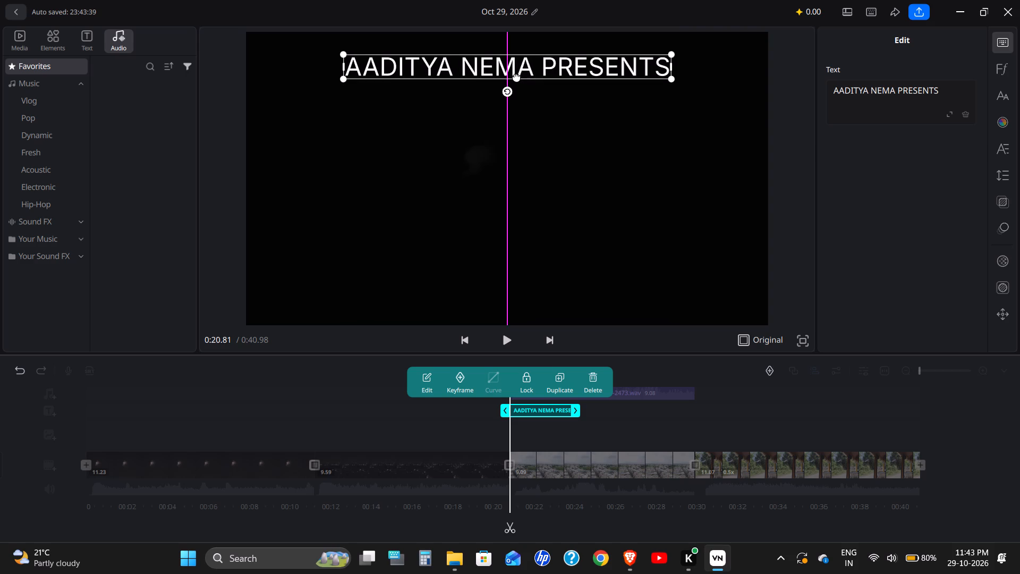
{"action": "left_click_drag", "start_coordinate": [516, 77], "coordinate": [518, 75]}
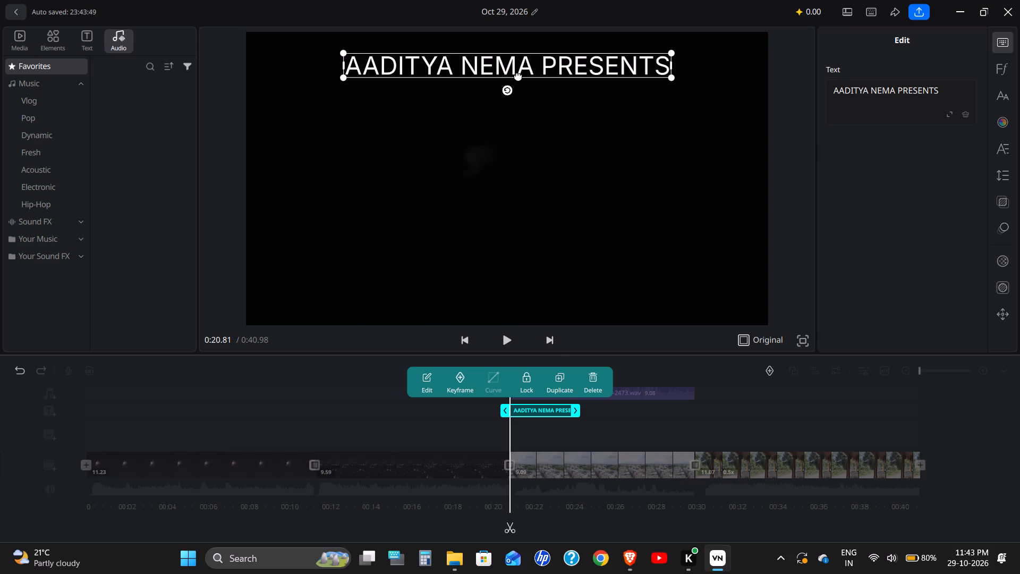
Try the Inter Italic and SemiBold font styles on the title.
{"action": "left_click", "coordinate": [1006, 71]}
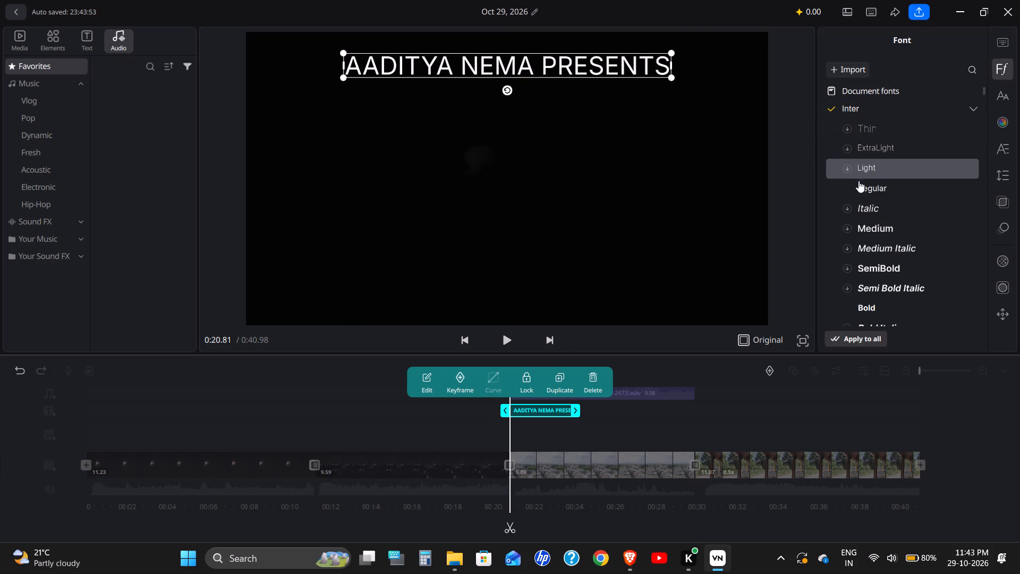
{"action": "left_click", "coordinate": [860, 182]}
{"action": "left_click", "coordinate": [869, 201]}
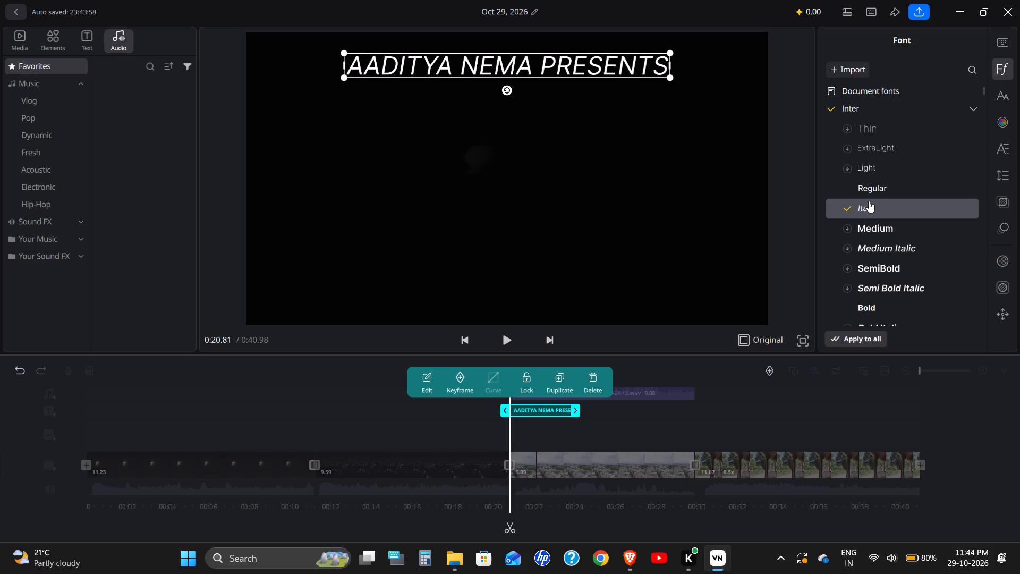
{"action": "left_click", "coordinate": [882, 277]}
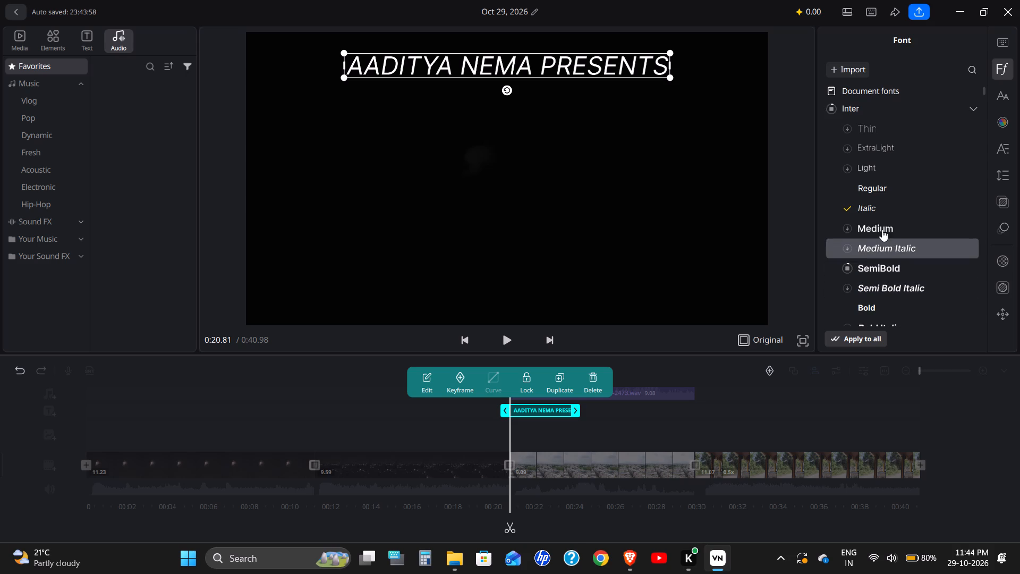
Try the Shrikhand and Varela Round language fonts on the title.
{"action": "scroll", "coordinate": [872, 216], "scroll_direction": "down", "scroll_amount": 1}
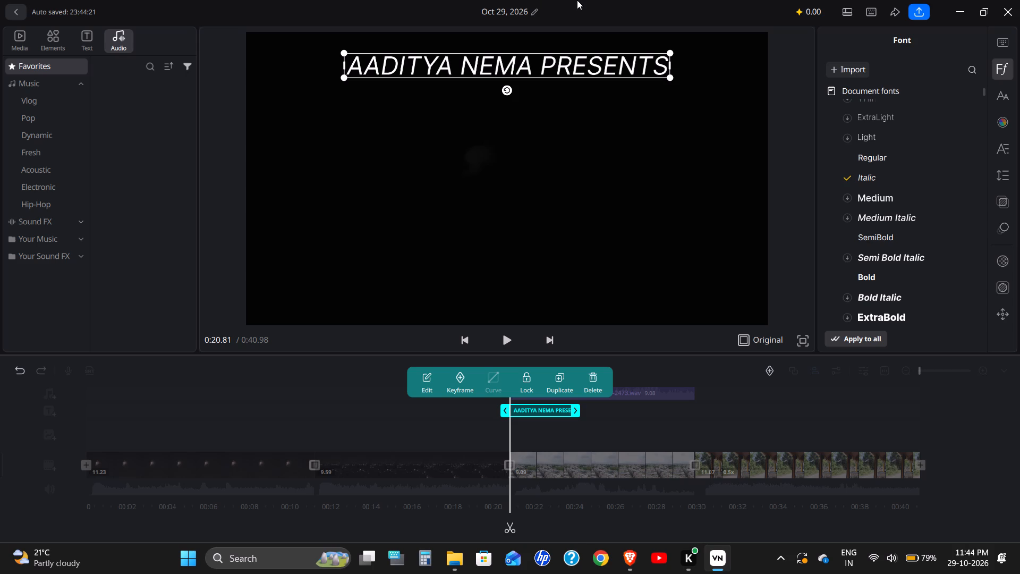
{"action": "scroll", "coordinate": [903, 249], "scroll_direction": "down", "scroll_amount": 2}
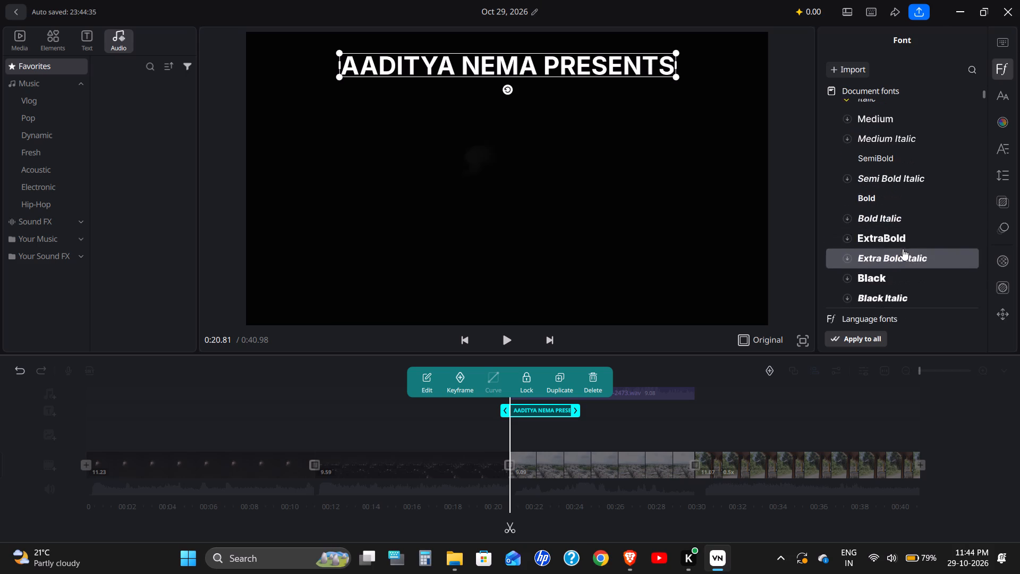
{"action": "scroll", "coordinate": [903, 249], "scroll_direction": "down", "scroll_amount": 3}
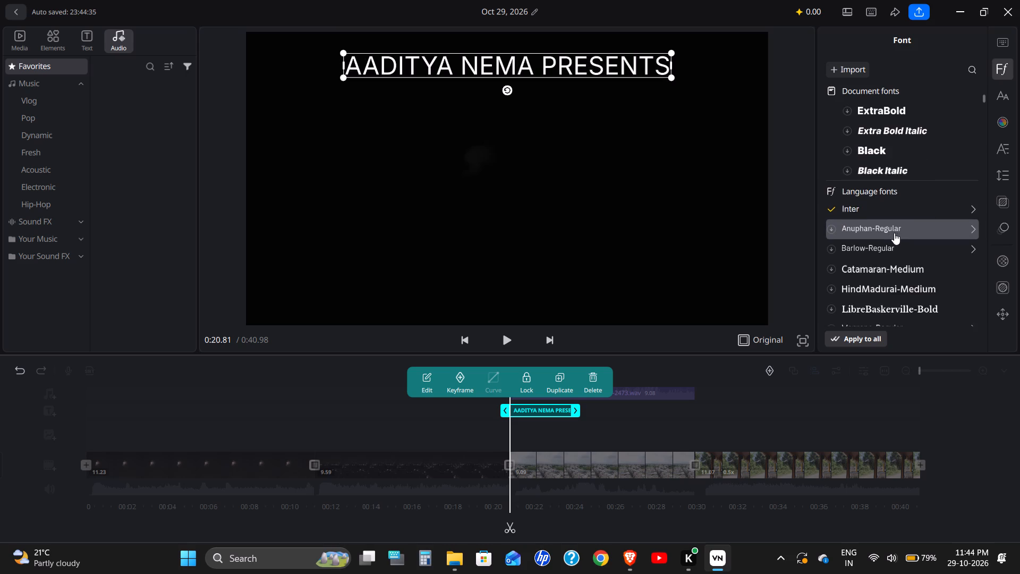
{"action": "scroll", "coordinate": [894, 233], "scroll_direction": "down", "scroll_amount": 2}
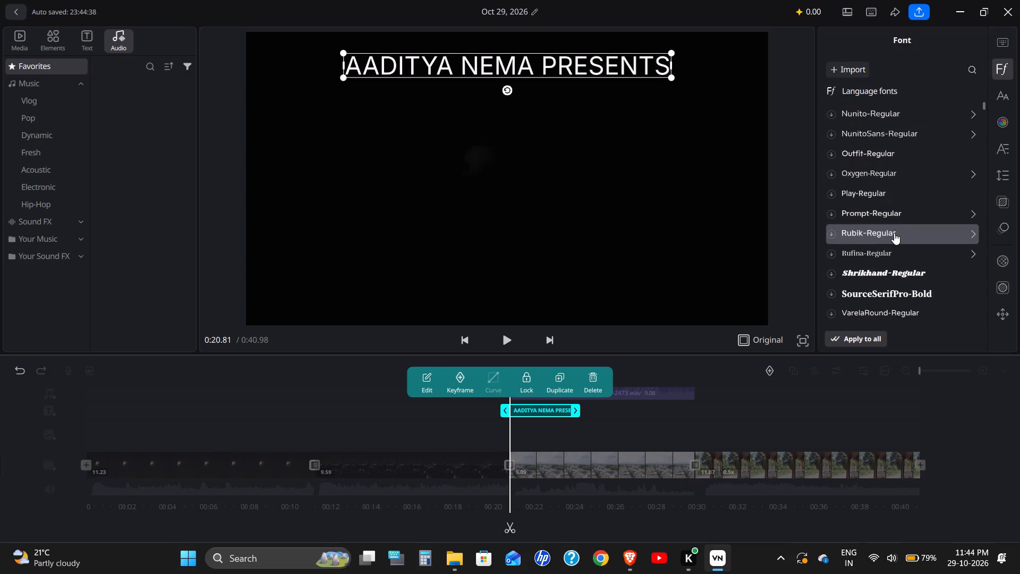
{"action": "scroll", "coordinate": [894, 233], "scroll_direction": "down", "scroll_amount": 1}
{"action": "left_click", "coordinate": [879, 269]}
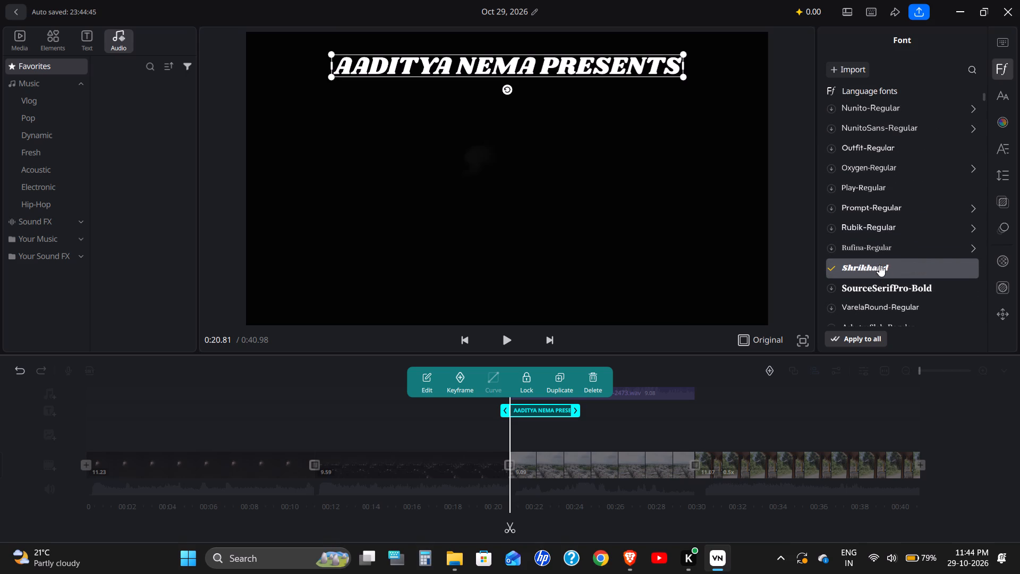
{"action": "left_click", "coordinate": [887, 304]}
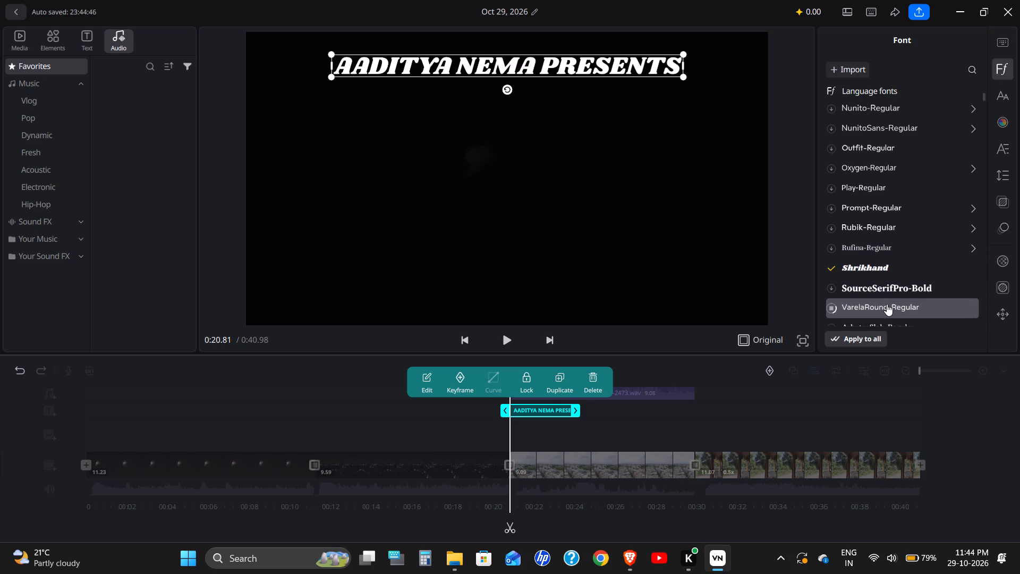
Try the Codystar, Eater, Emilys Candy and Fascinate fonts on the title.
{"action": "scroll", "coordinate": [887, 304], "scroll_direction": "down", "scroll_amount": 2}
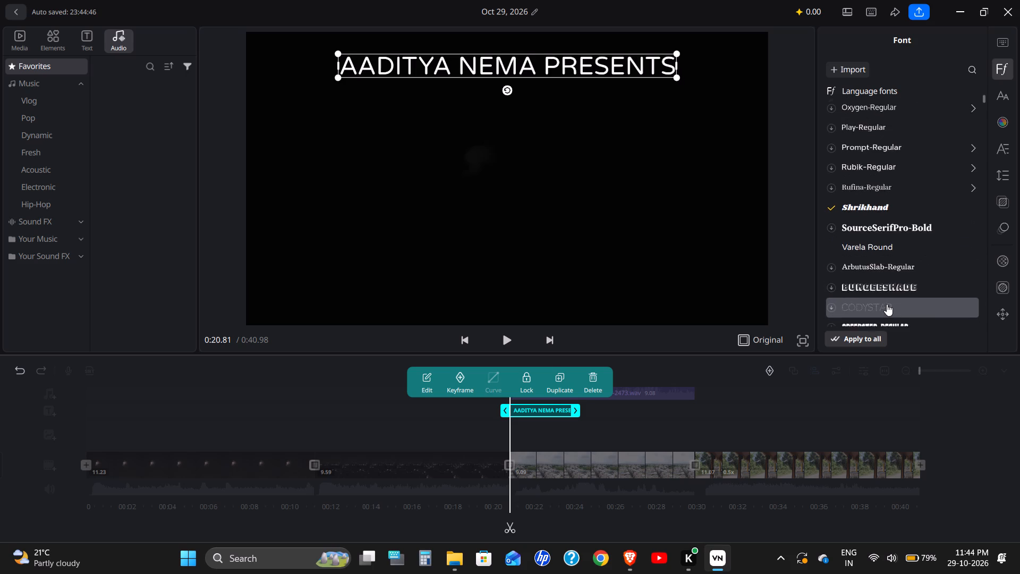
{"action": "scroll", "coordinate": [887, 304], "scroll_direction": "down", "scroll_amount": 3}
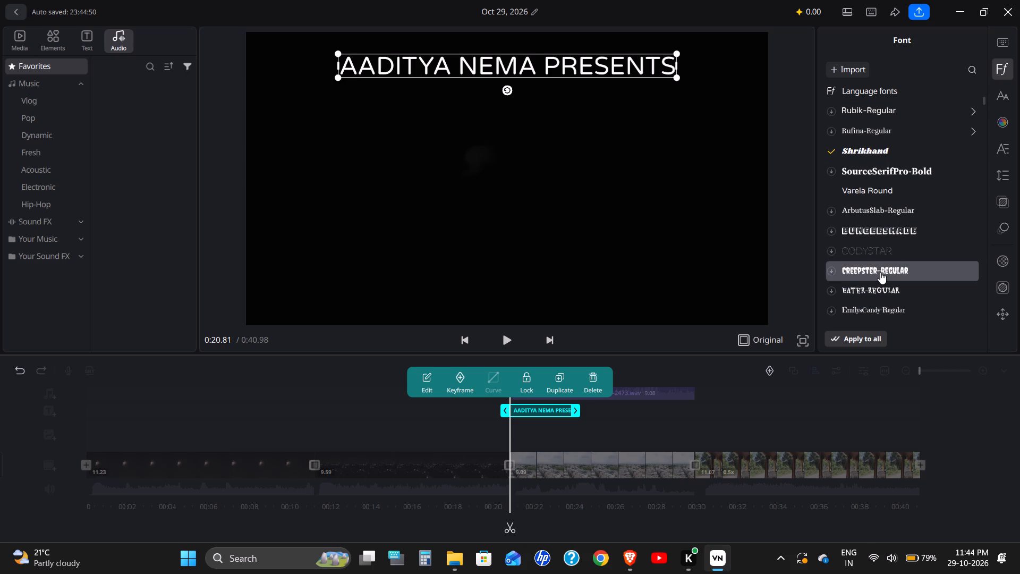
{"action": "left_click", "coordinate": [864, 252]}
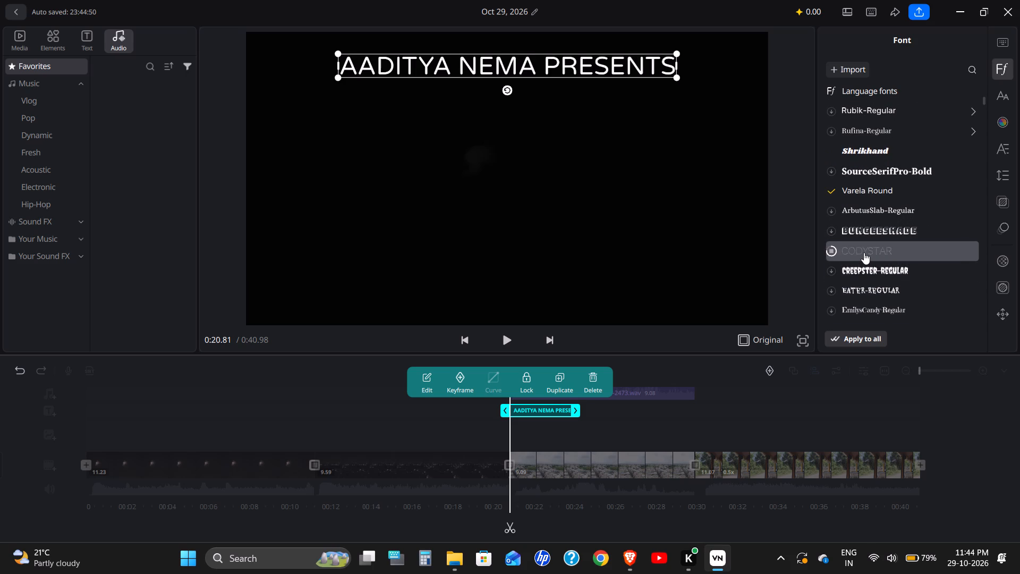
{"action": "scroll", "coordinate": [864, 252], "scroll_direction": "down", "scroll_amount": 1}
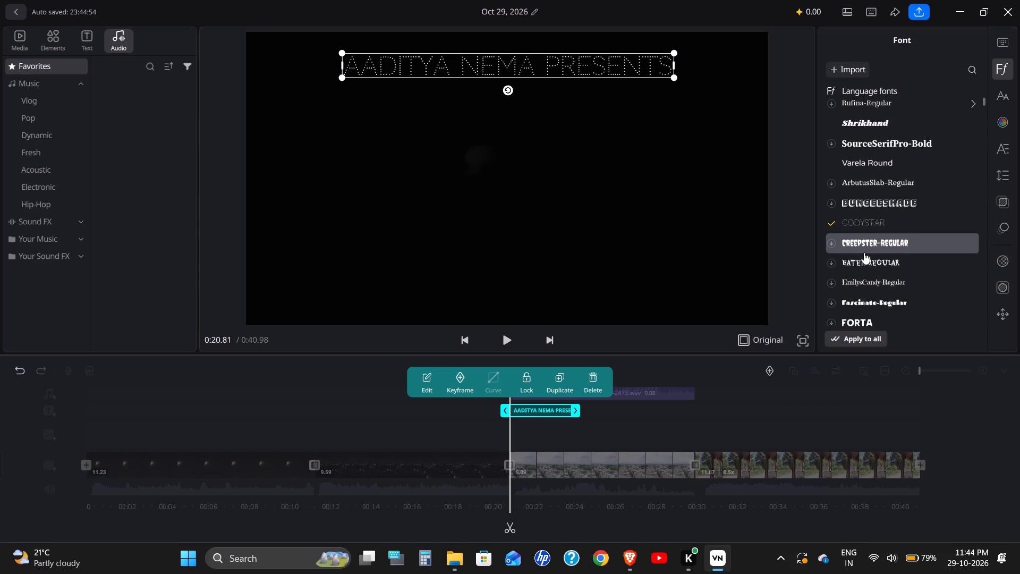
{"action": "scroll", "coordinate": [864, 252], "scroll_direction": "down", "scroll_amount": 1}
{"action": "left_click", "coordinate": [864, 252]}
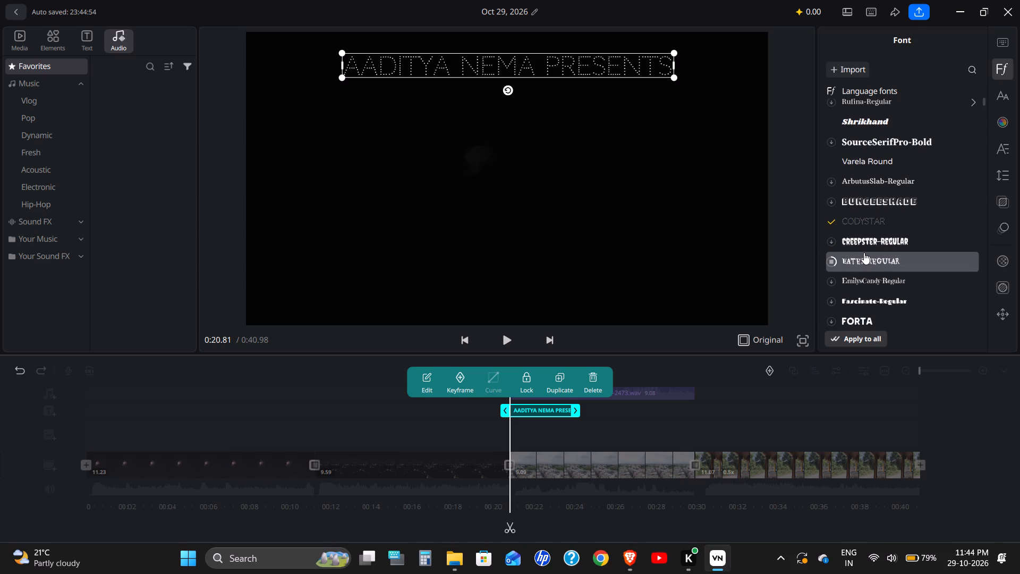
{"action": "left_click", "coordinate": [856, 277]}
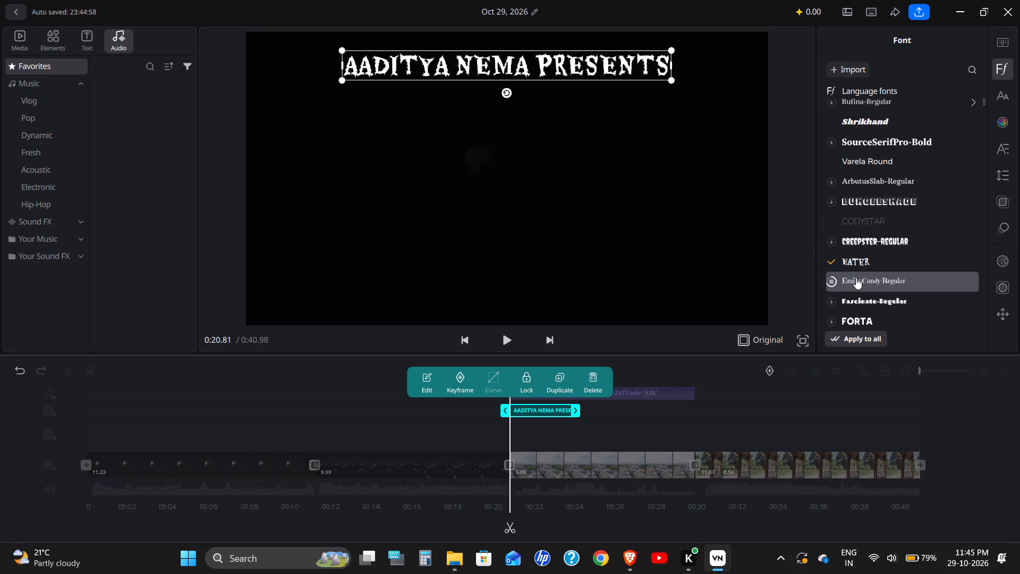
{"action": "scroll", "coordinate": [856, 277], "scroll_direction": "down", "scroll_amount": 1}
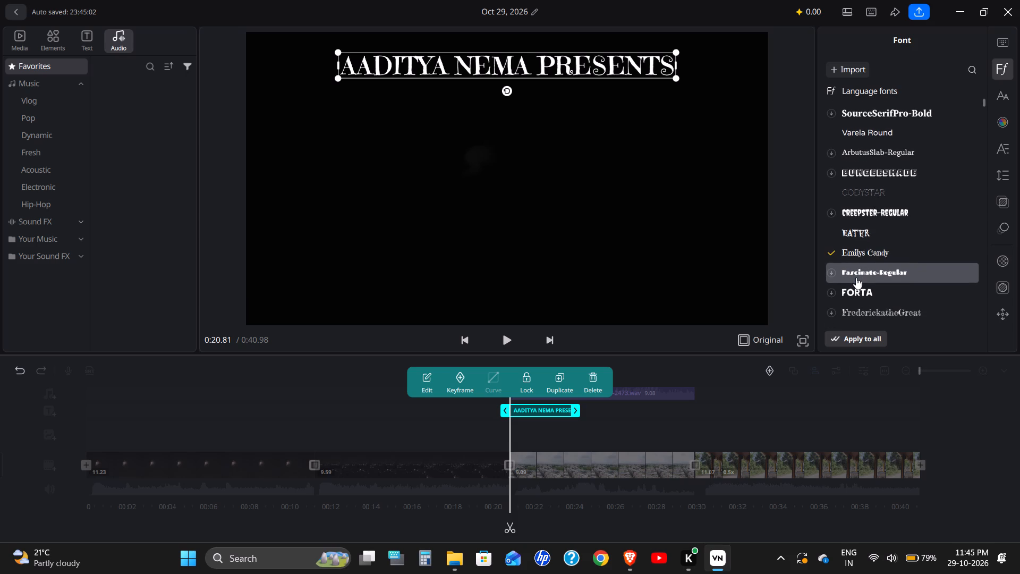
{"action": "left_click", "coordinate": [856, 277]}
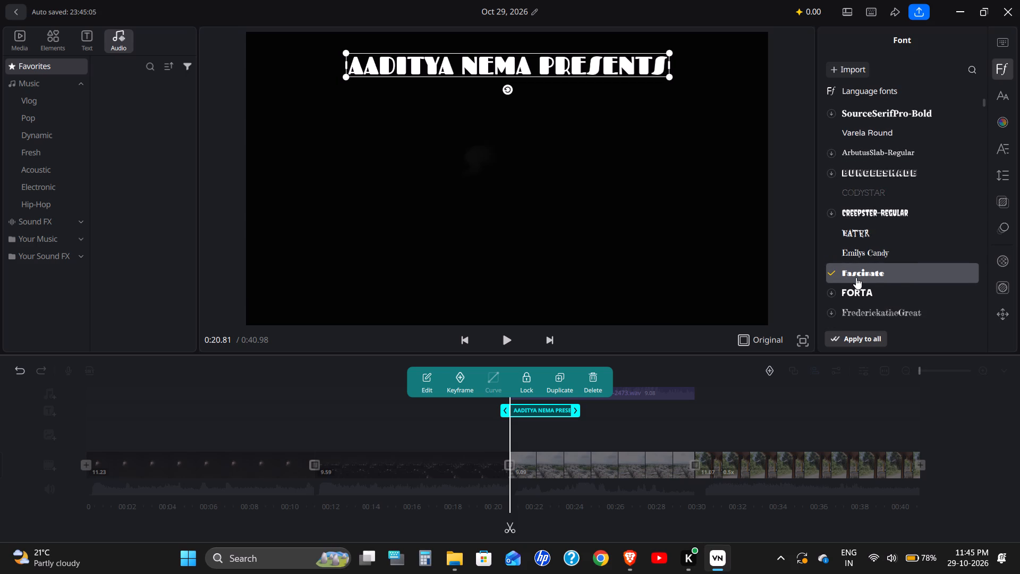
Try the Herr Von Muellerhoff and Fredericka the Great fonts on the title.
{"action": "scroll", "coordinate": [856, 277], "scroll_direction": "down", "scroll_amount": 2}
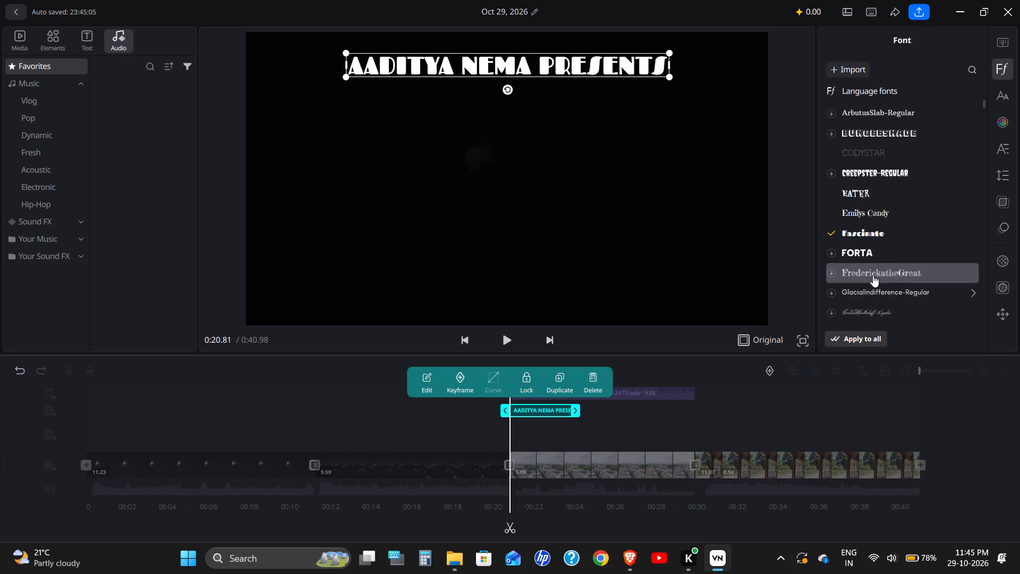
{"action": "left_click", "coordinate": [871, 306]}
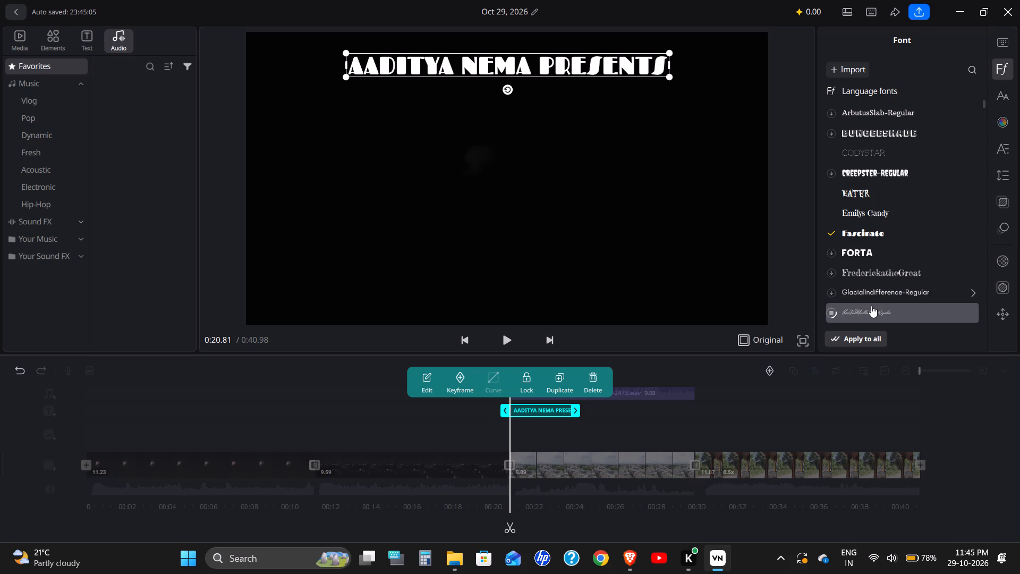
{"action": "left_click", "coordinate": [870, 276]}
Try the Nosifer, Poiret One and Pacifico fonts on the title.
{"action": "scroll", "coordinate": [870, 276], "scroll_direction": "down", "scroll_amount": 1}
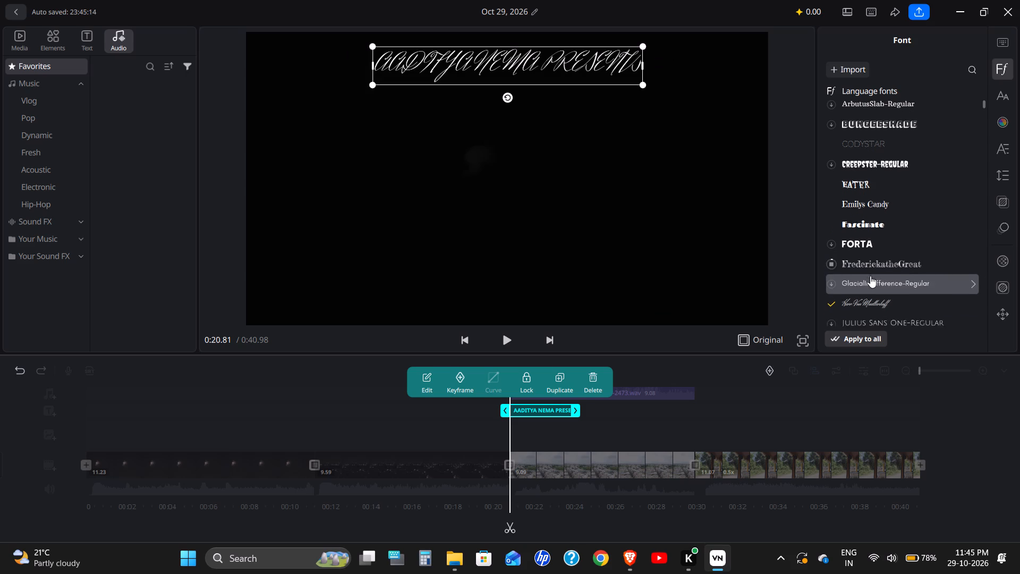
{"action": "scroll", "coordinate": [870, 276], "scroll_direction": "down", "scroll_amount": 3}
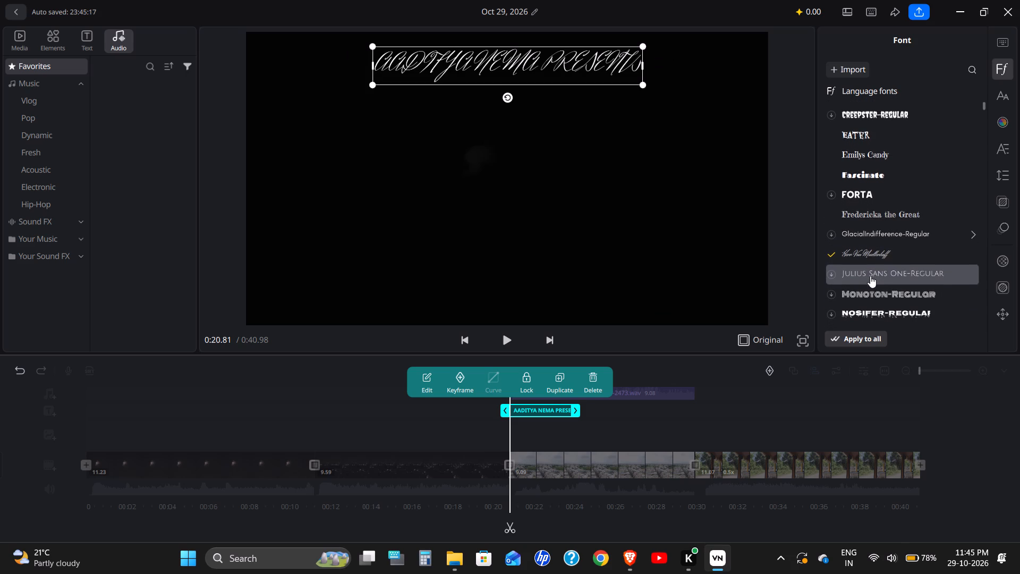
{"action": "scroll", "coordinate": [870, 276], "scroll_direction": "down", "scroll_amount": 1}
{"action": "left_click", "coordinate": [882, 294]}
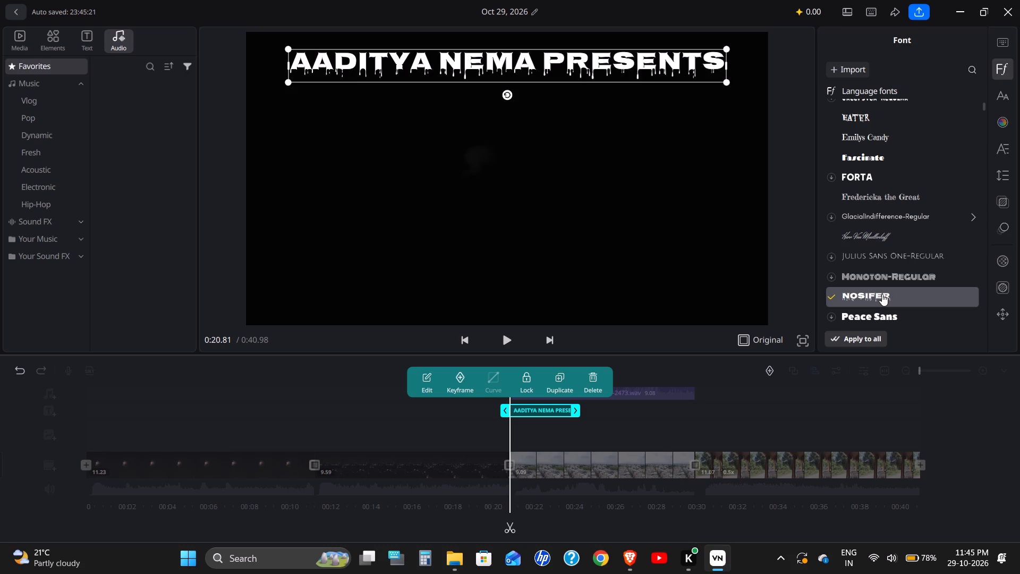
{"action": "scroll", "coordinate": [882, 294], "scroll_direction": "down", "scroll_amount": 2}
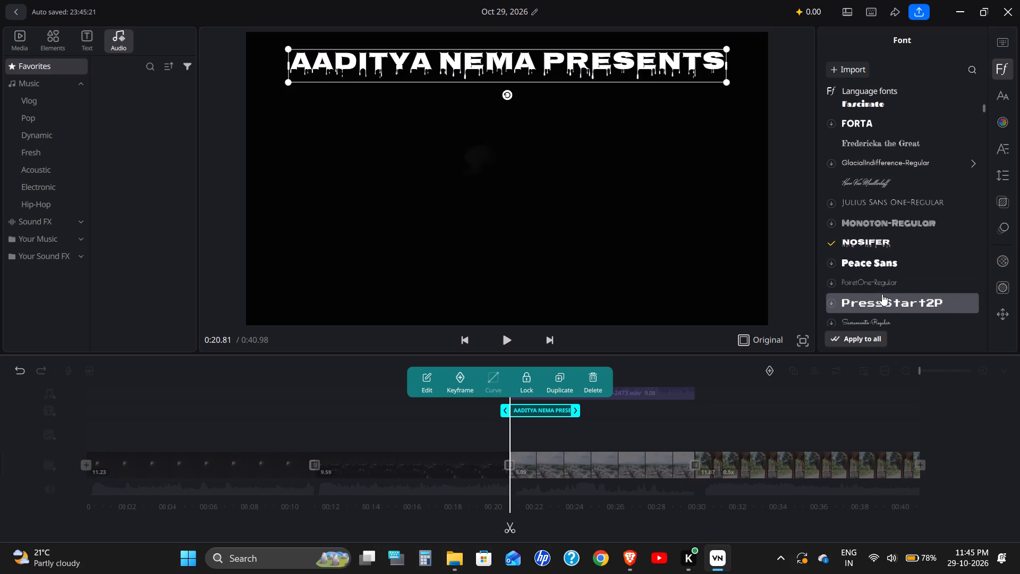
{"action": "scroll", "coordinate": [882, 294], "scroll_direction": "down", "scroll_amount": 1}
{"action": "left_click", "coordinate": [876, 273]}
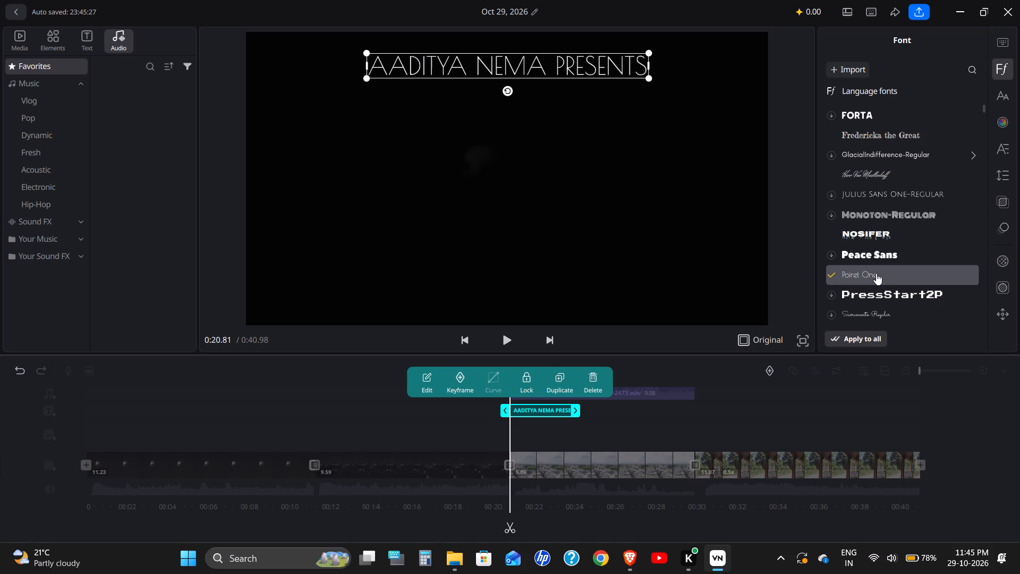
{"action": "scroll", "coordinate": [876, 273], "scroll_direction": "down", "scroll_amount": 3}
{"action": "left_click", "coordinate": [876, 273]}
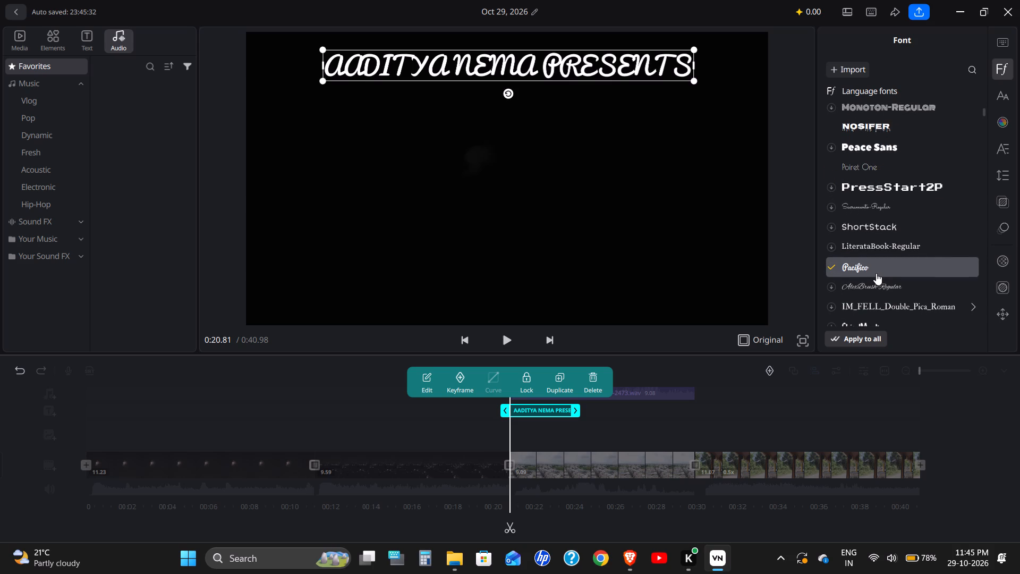
Apply the Chisel Mark font to the title and deselect it.
{"action": "scroll", "coordinate": [876, 273], "scroll_direction": "down", "scroll_amount": 1}
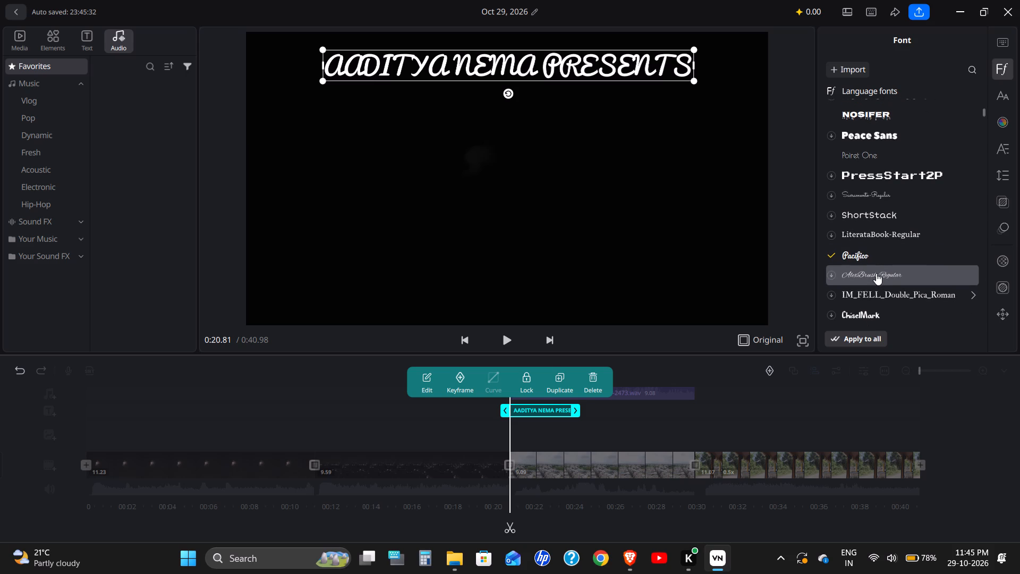
{"action": "scroll", "coordinate": [876, 273], "scroll_direction": "down", "scroll_amount": 2}
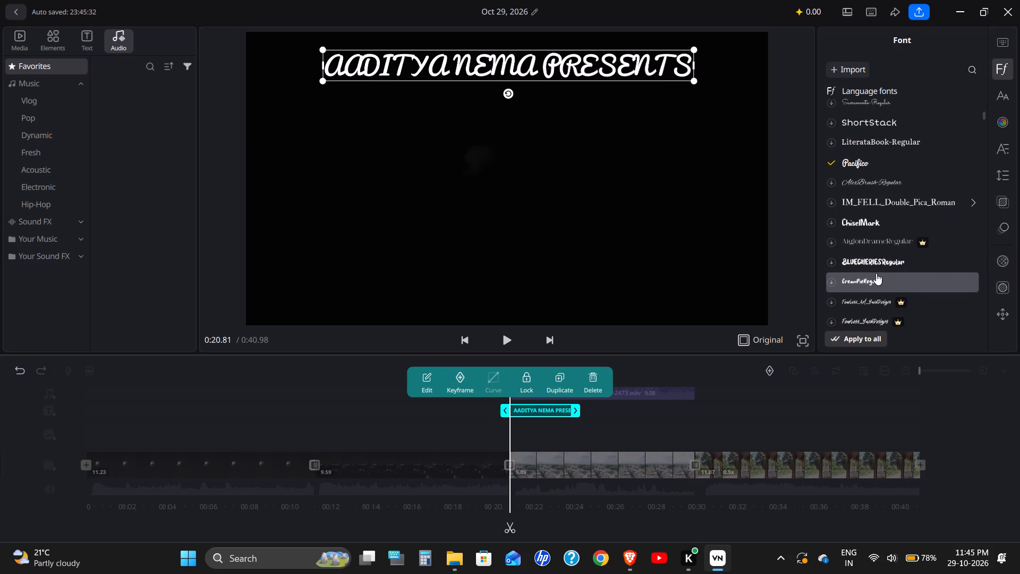
{"action": "left_click", "coordinate": [861, 231]}
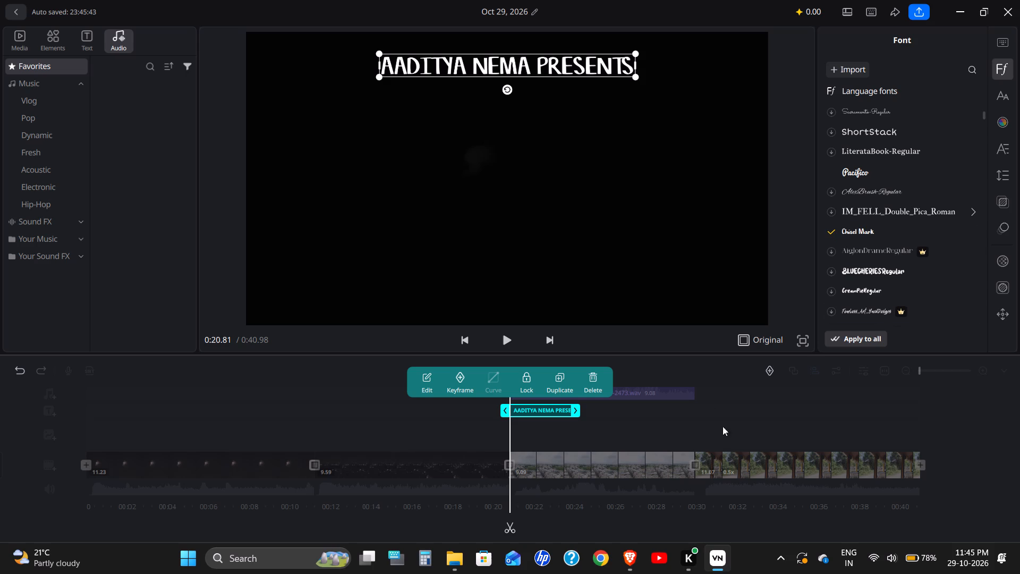
{"action": "left_click", "coordinate": [977, 432]}
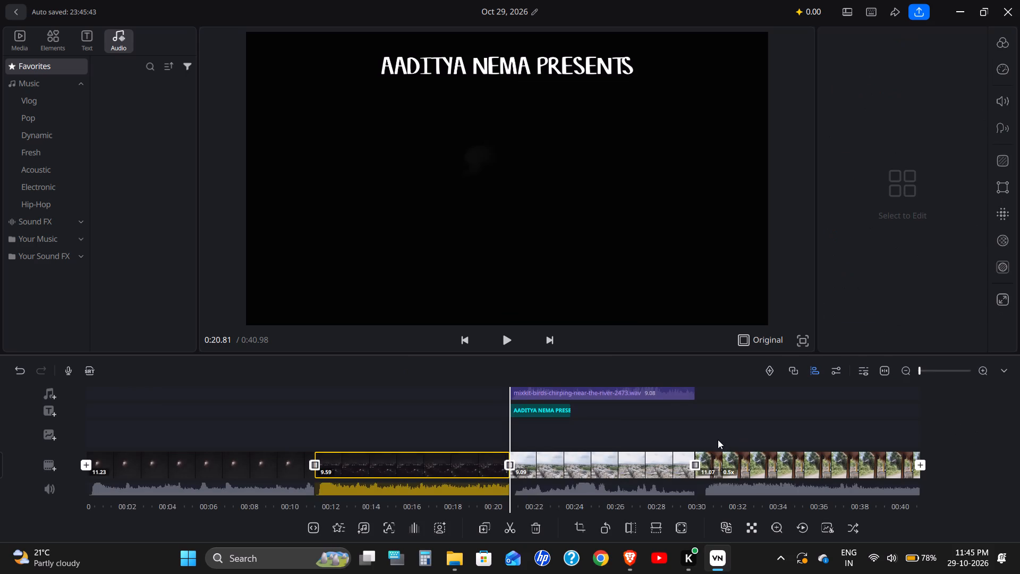
Extend the title's end on the timeline to the end of the rooftop clip, giving it a 9.09-second length.
{"action": "left_click", "coordinate": [549, 411]}
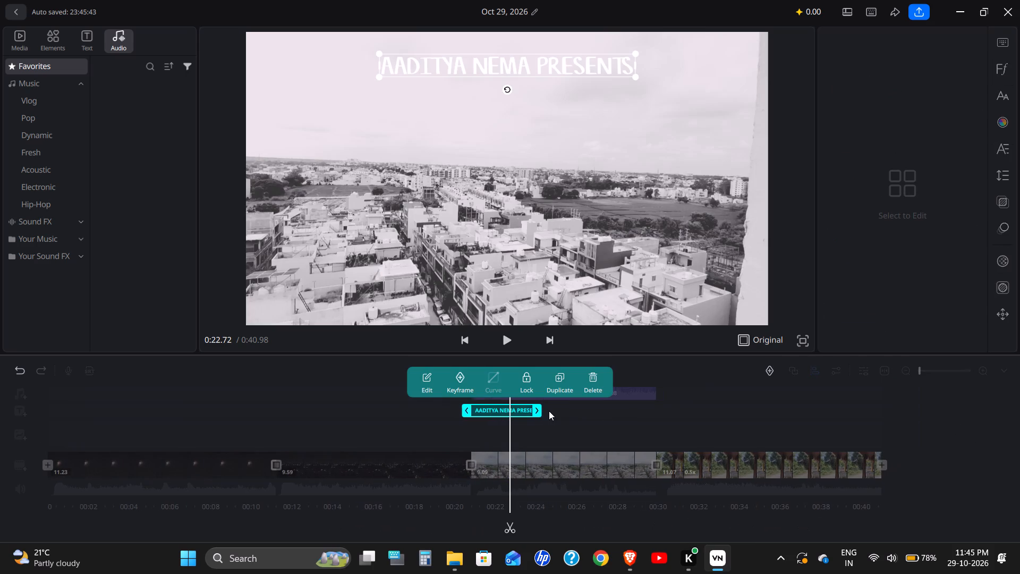
{"action": "left_click", "coordinate": [534, 412]}
{"action": "left_click_drag", "start_coordinate": [535, 412], "coordinate": [652, 424]}
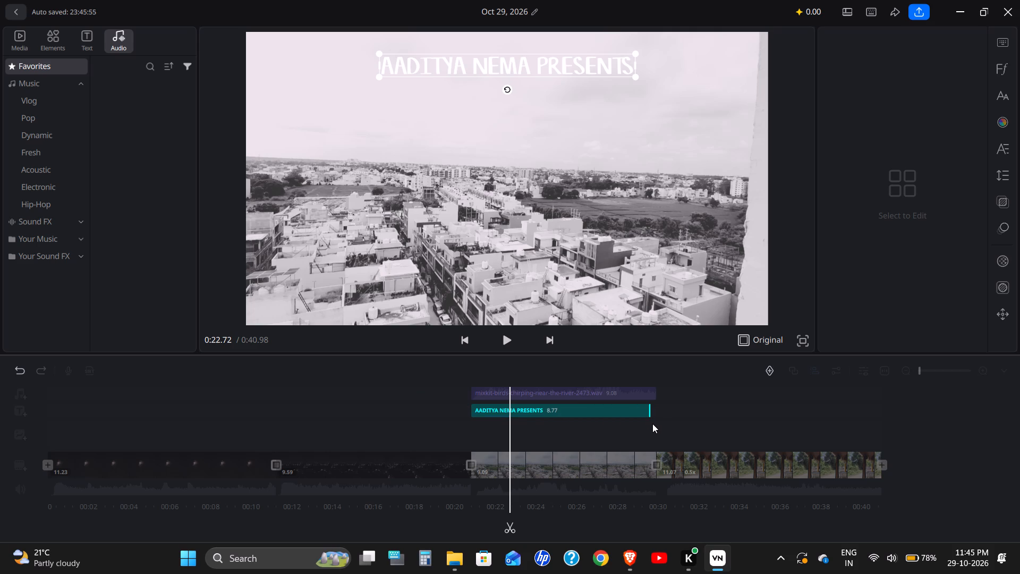
{"action": "left_click_drag", "start_coordinate": [652, 424], "coordinate": [656, 425]}
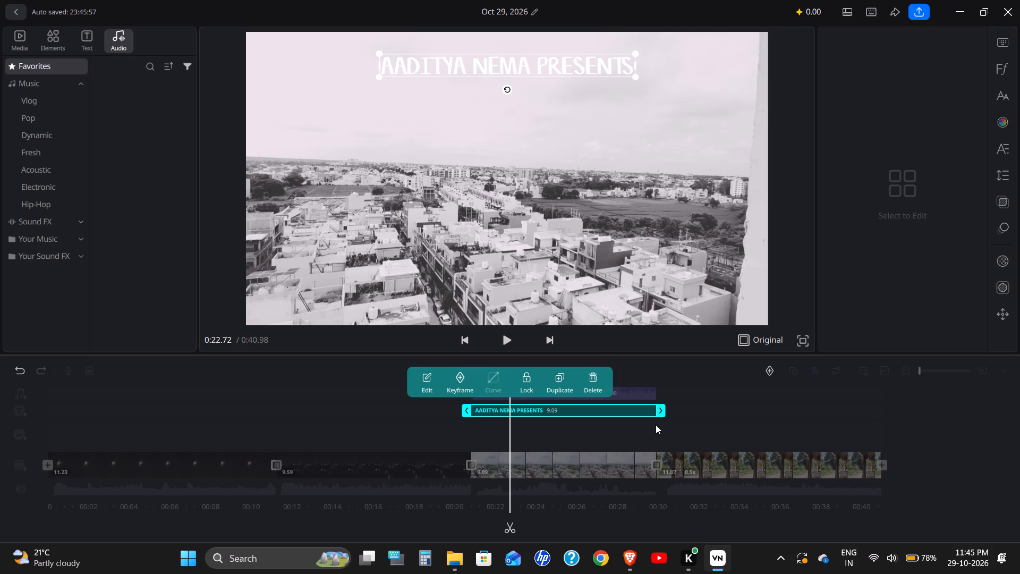
{"action": "left_click", "coordinate": [577, 437]}
Play the video from just before the rooftop clip to check the title over it.
{"action": "scroll", "coordinate": [577, 437], "scroll_direction": "right", "scroll_amount": 2}
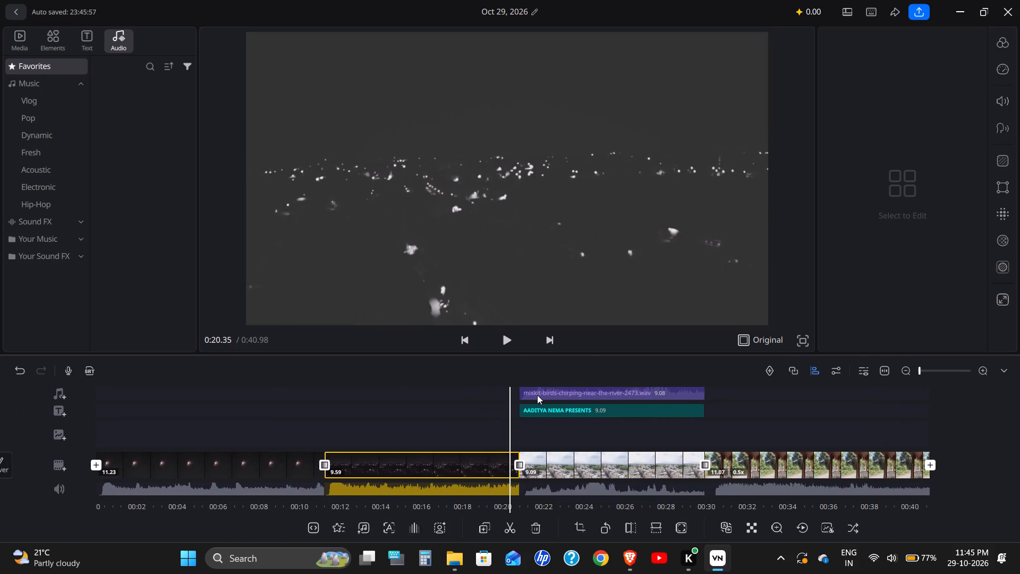
{"action": "left_click", "coordinate": [501, 340]}
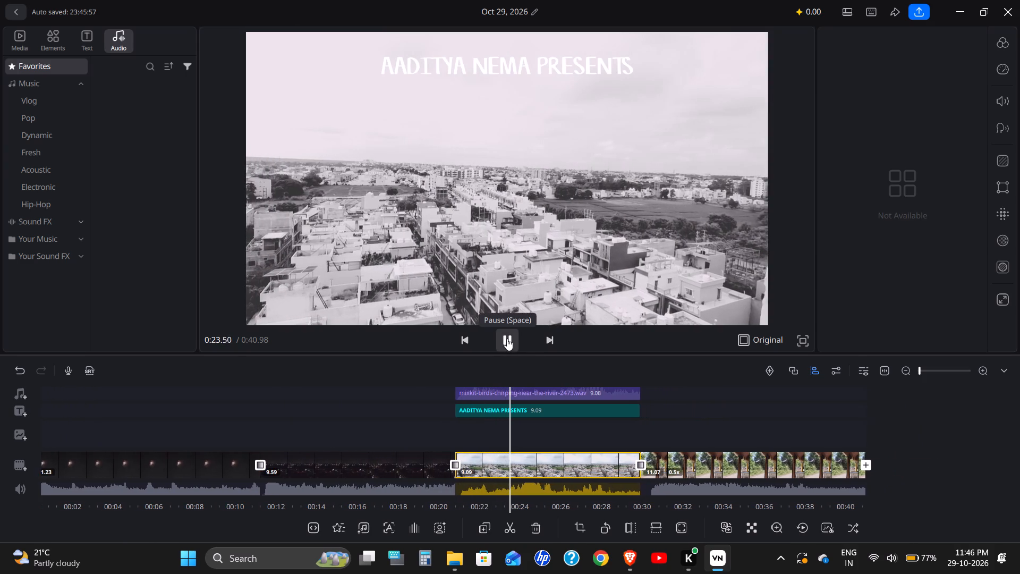
{"action": "left_click", "coordinate": [507, 338]}
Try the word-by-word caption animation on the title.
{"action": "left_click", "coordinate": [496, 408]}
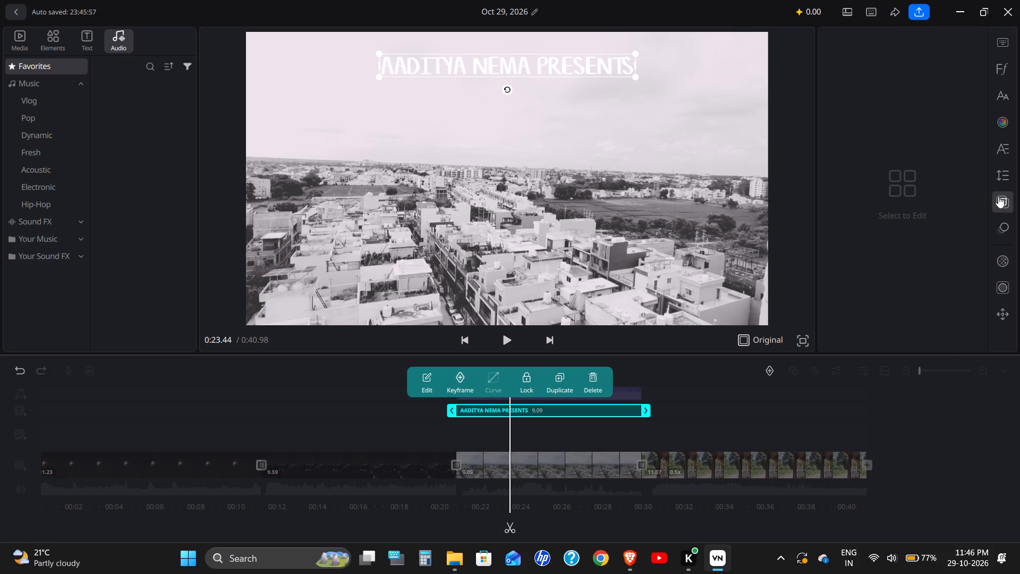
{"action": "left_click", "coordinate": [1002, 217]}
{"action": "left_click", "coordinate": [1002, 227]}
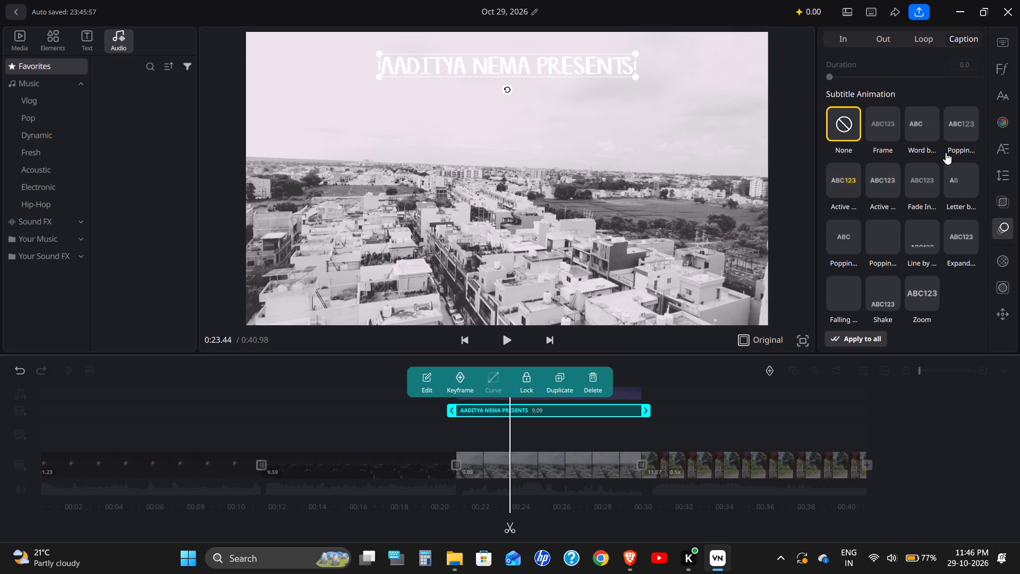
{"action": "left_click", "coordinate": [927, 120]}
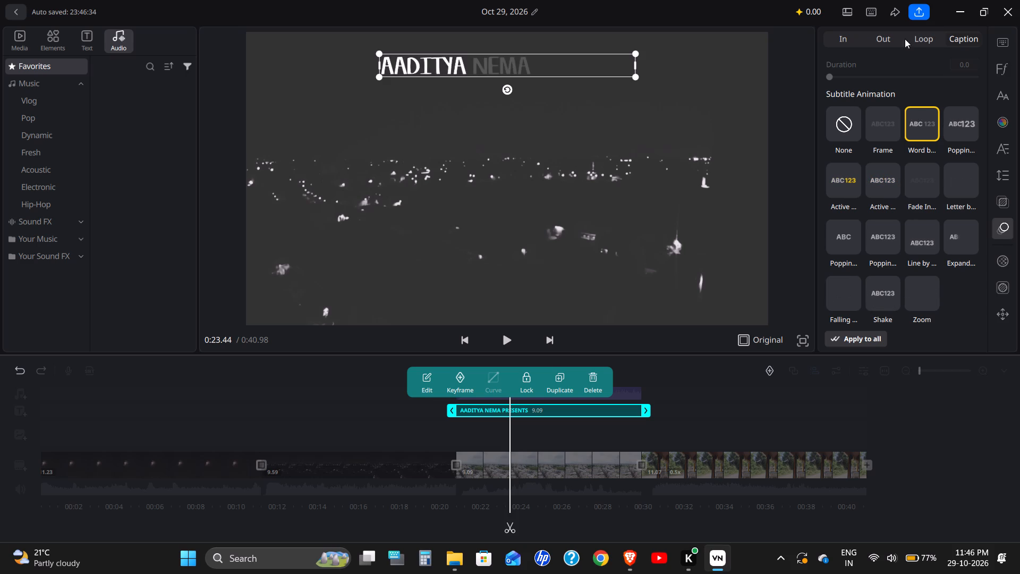
Apply the Fade In animation to the title.
{"action": "left_click", "coordinate": [839, 38]}
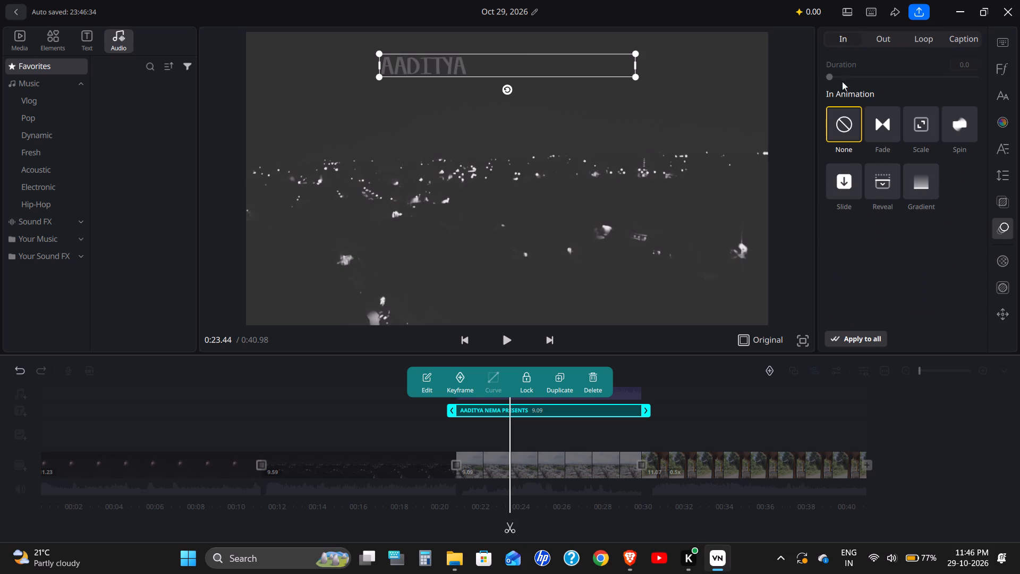
{"action": "left_click", "coordinate": [873, 131]}
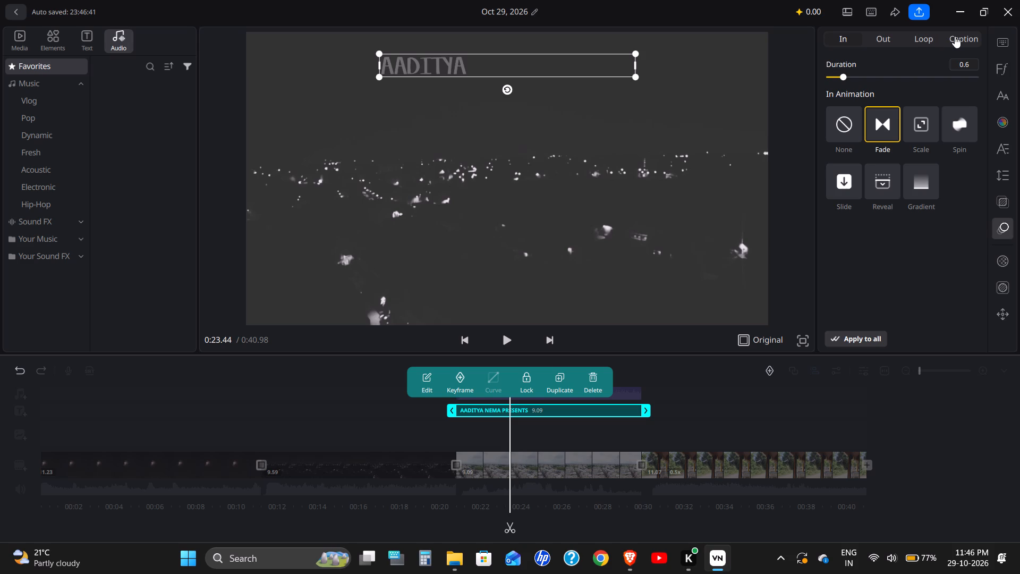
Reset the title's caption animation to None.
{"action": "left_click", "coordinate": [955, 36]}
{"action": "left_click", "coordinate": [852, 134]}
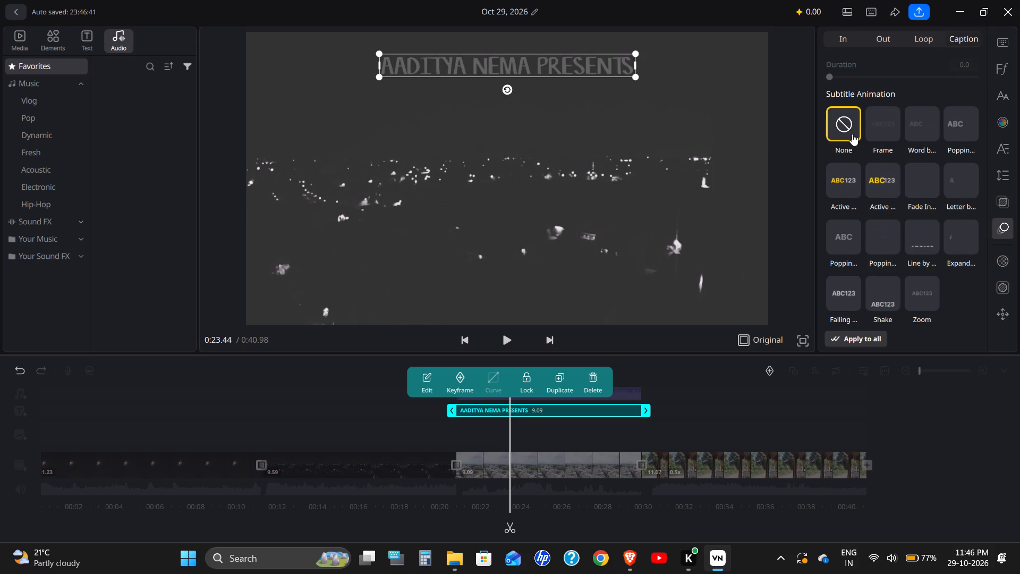
Set the duration of the title's Fade In animation to 3.0 seconds.
{"action": "left_click", "coordinate": [846, 39]}
{"action": "left_click_drag", "start_coordinate": [843, 78], "coordinate": [852, 79]}
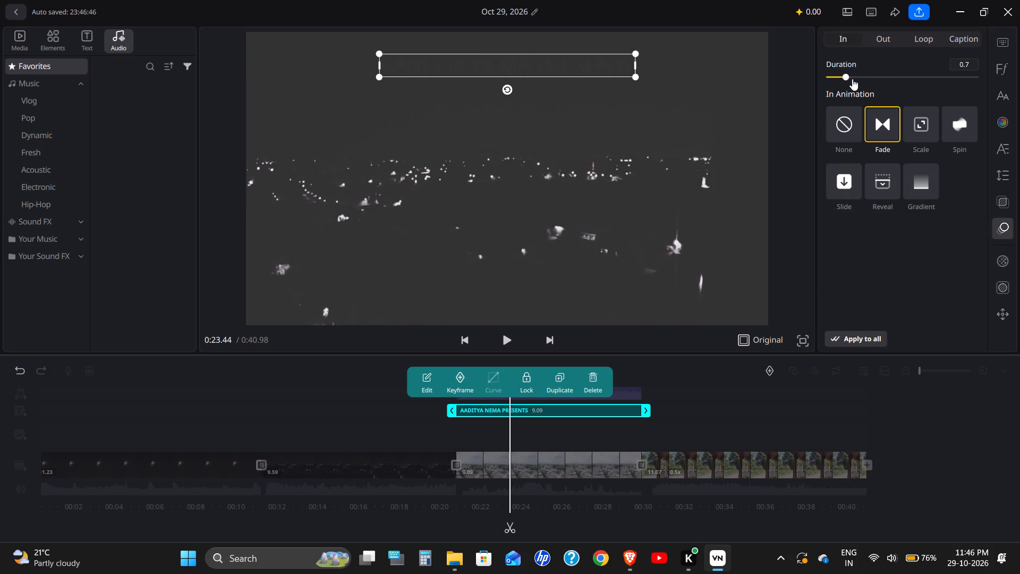
{"action": "left_click_drag", "start_coordinate": [852, 79], "coordinate": [873, 80]}
{"action": "left_click_drag", "start_coordinate": [873, 80], "coordinate": [875, 80]}
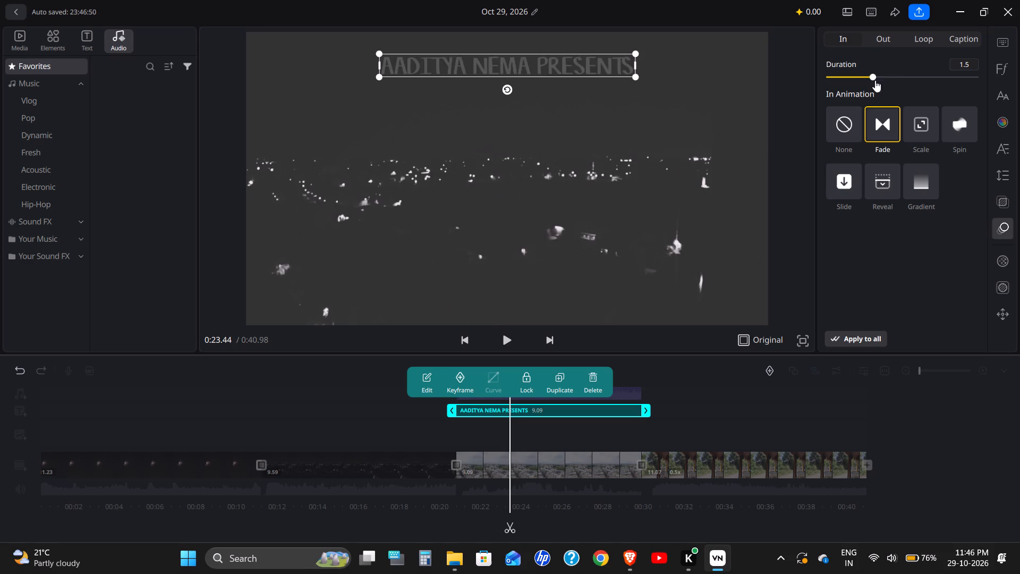
{"action": "left_click_drag", "start_coordinate": [875, 80], "coordinate": [925, 90]}
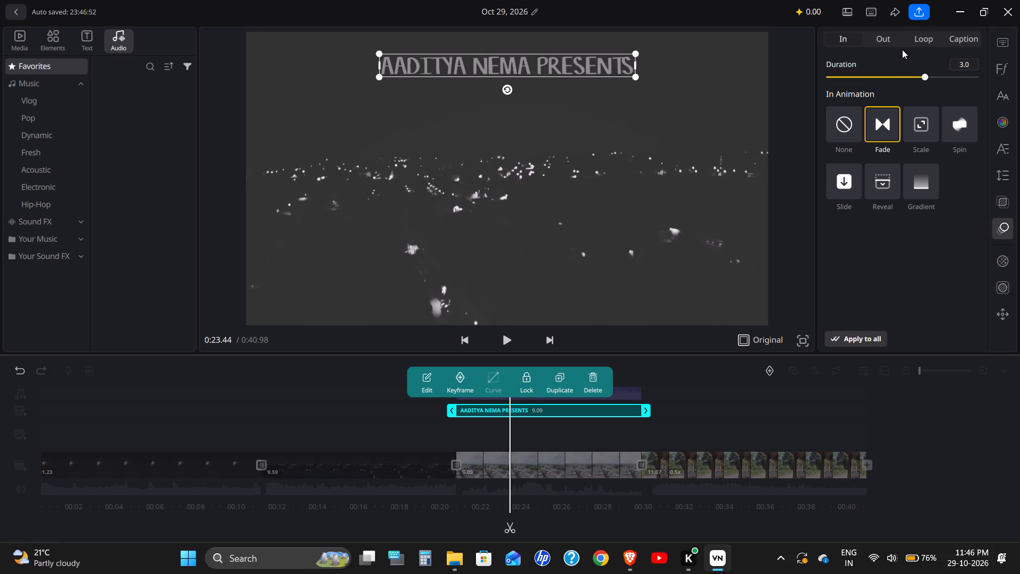
Try Scale as the title's Out animation and replace it with Fade.
{"action": "left_click", "coordinate": [885, 41]}
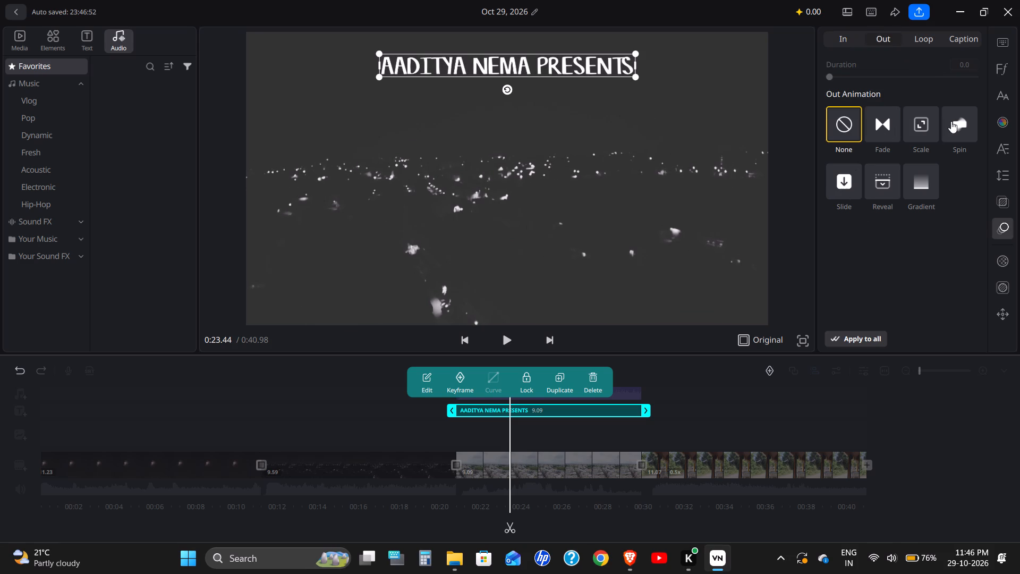
{"action": "left_click", "coordinate": [917, 120]}
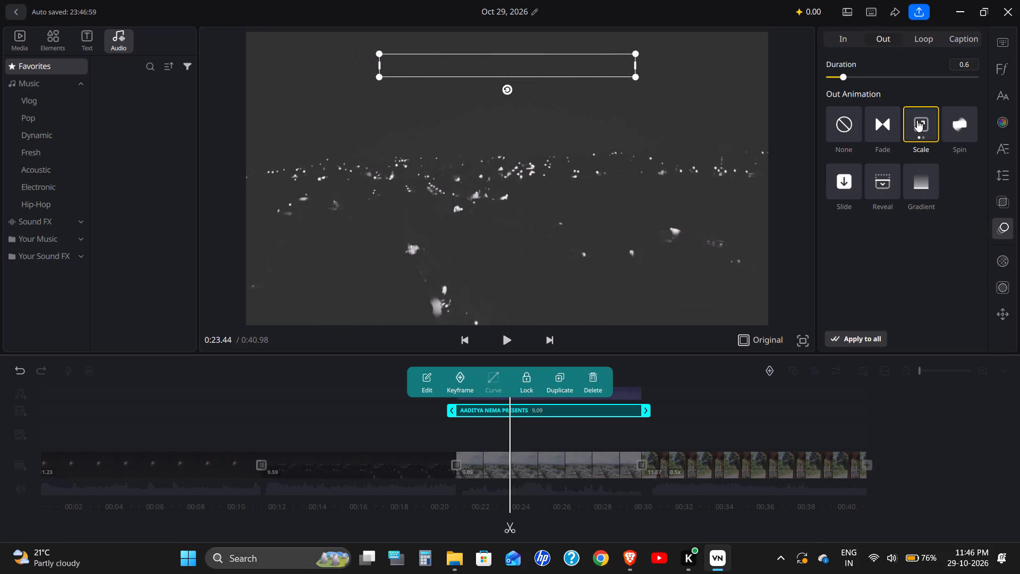
{"action": "left_click", "coordinate": [880, 117]}
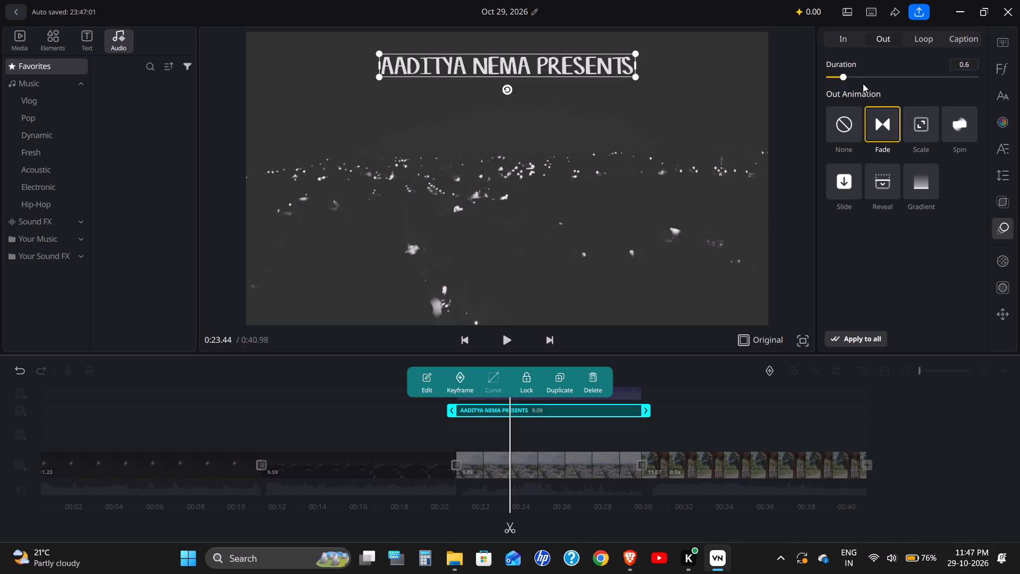
Set the duration of the title's Fade Out animation to 3.0 seconds.
{"action": "triple_click", "coordinate": [959, 63]}
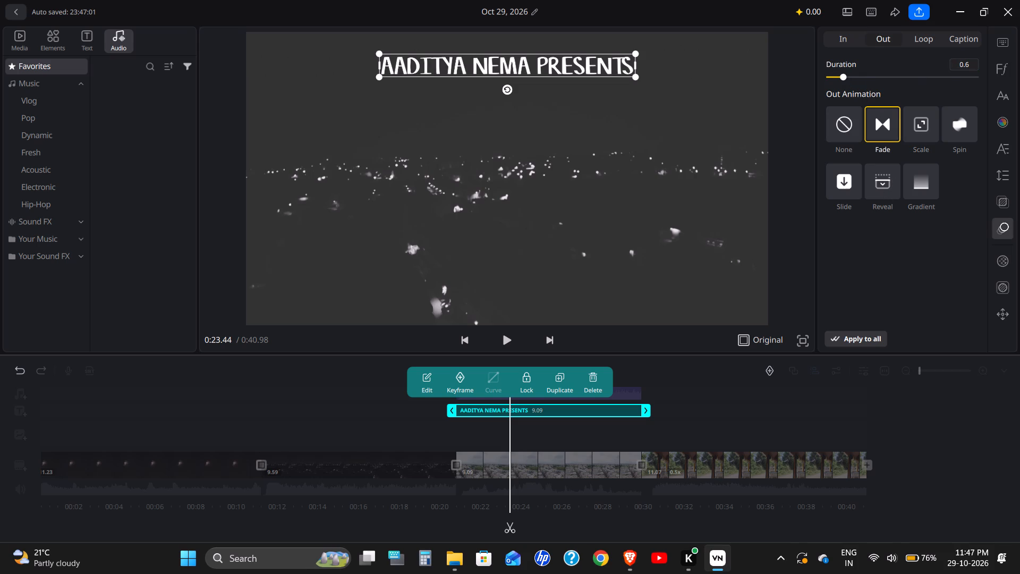
{"action": "left_click", "coordinate": [959, 63]}
{"action": "double_click", "coordinate": [959, 63]}
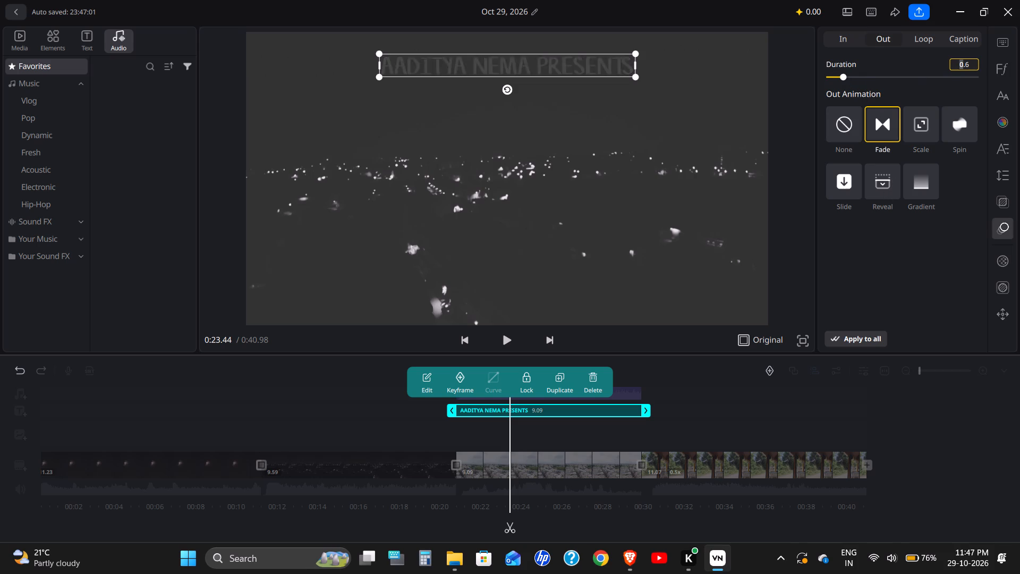
{"action": "key", "text": "Right"}
{"action": "key", "text": "Right"}
{"action": "key", "text": "BackSpace"}
{"action": "key", "text": "BackSpace"}
{"action": "key", "text": "BackSpace"}
{"action": "key", "text": "BackSpace"}
{"action": "key", "text": "Right"}
{"action": "key", "text": "BackSpace"}
{"action": "key", "text": "BackSpace"}
{"action": "key", "text": "BackSpace"}
{"action": "type", "text": "3.0"}
{"action": "key", "text": "Return"}
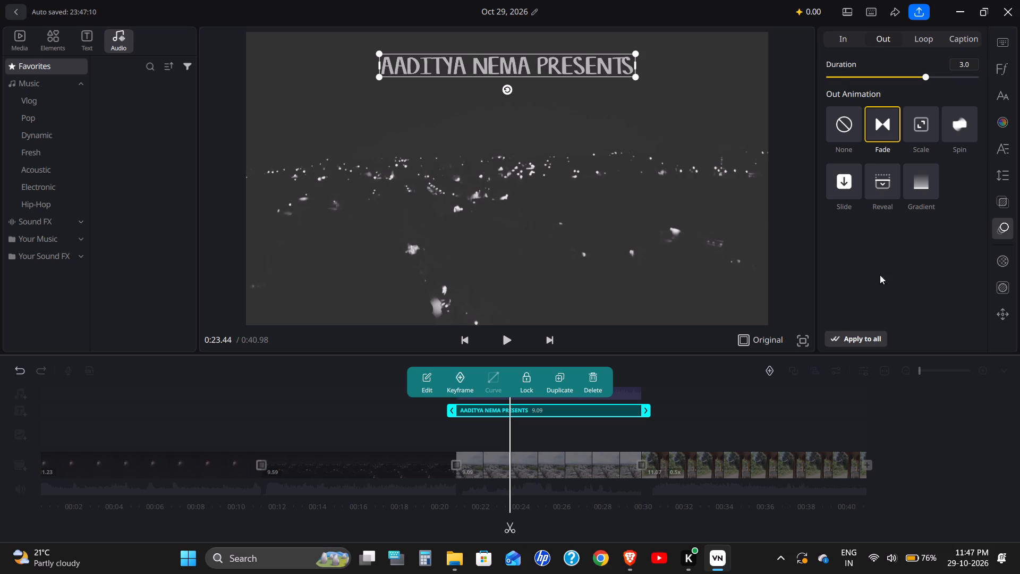
{"action": "left_click", "coordinate": [886, 288]}
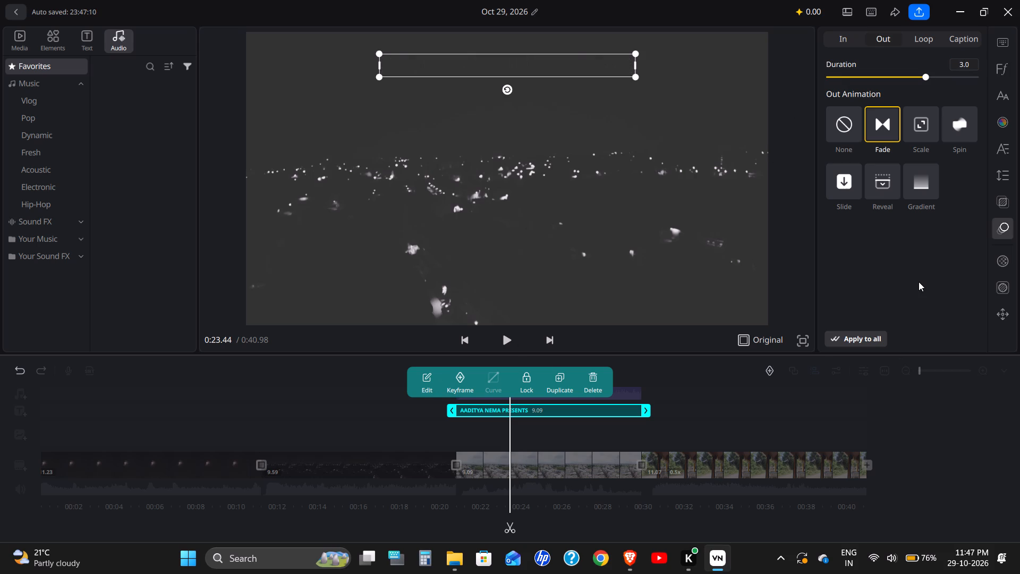
Play the video from the end of the night city clip into the rickshaw clip to review the title's fades.
{"action": "left_click", "coordinate": [919, 282]}
{"action": "left_click", "coordinate": [646, 168]}
{"action": "scroll", "coordinate": [415, 364], "scroll_direction": "right", "scroll_amount": 1}
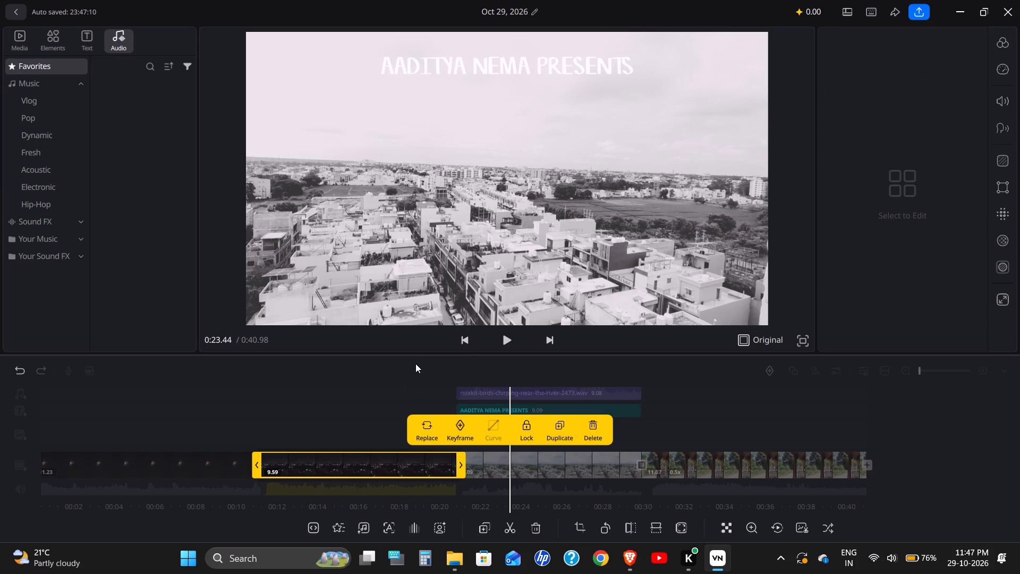
{"action": "scroll", "coordinate": [415, 364], "scroll_direction": "right", "scroll_amount": 1}
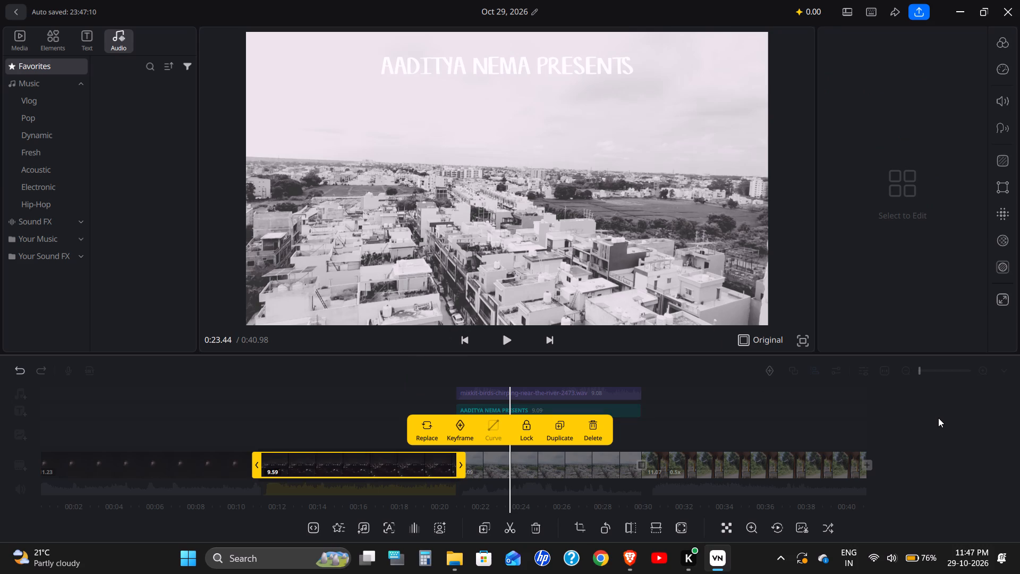
{"action": "left_click", "coordinate": [938, 418]}
{"action": "scroll", "coordinate": [374, 395], "scroll_direction": "right", "scroll_amount": 3}
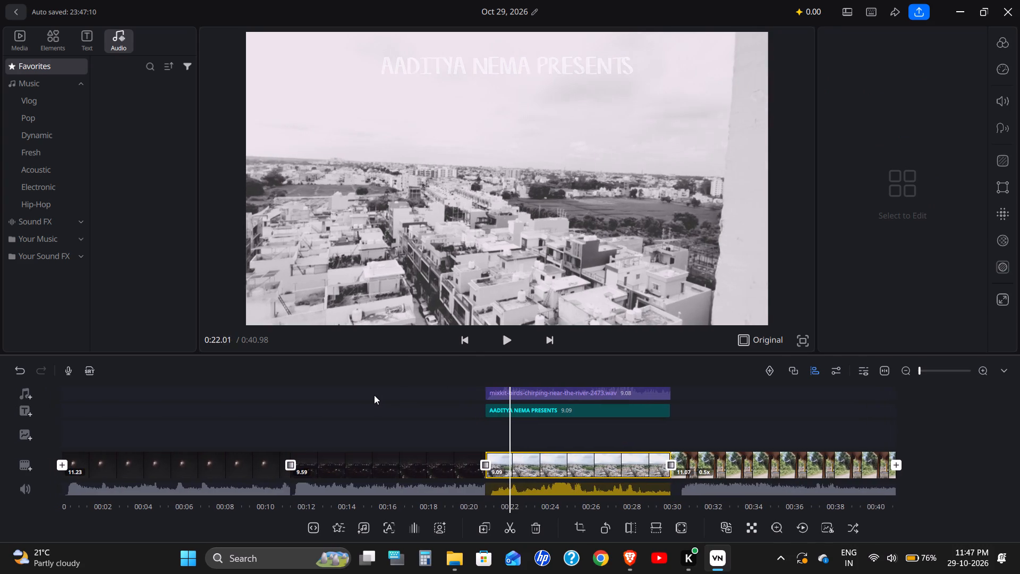
{"action": "scroll", "coordinate": [374, 395], "scroll_direction": "right", "scroll_amount": 4}
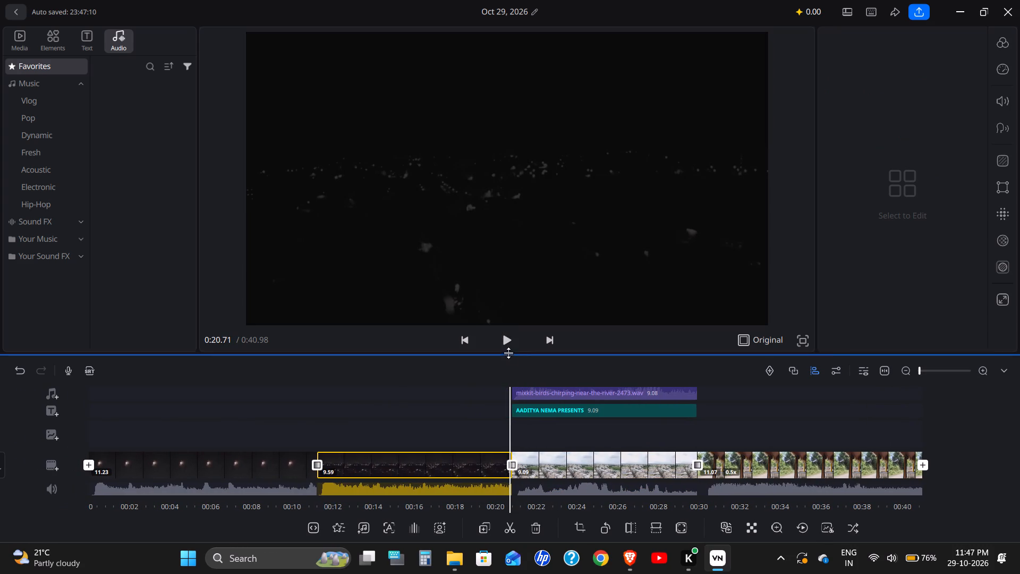
{"action": "left_click", "coordinate": [501, 335]}
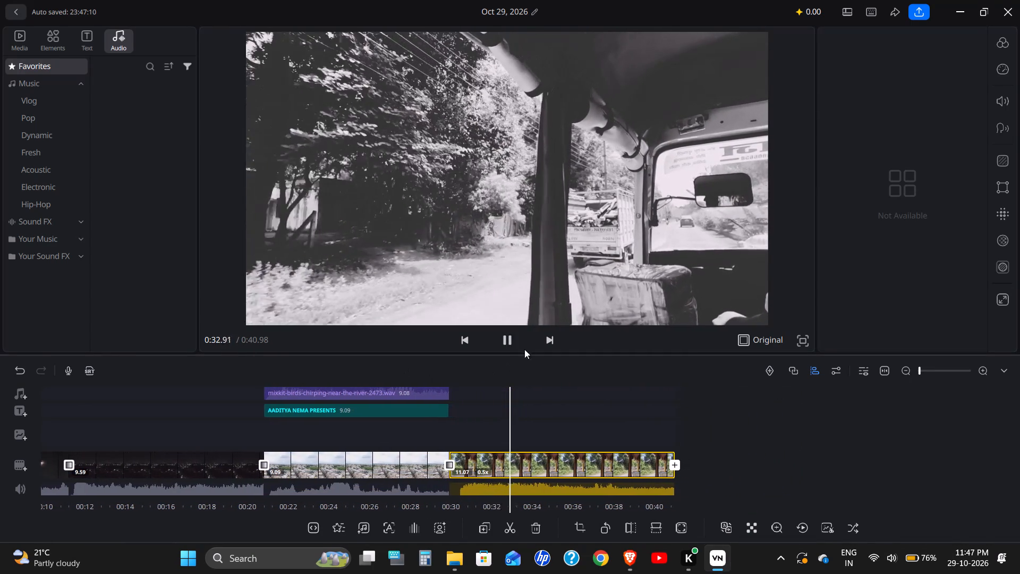
{"action": "left_click", "coordinate": [510, 343]}
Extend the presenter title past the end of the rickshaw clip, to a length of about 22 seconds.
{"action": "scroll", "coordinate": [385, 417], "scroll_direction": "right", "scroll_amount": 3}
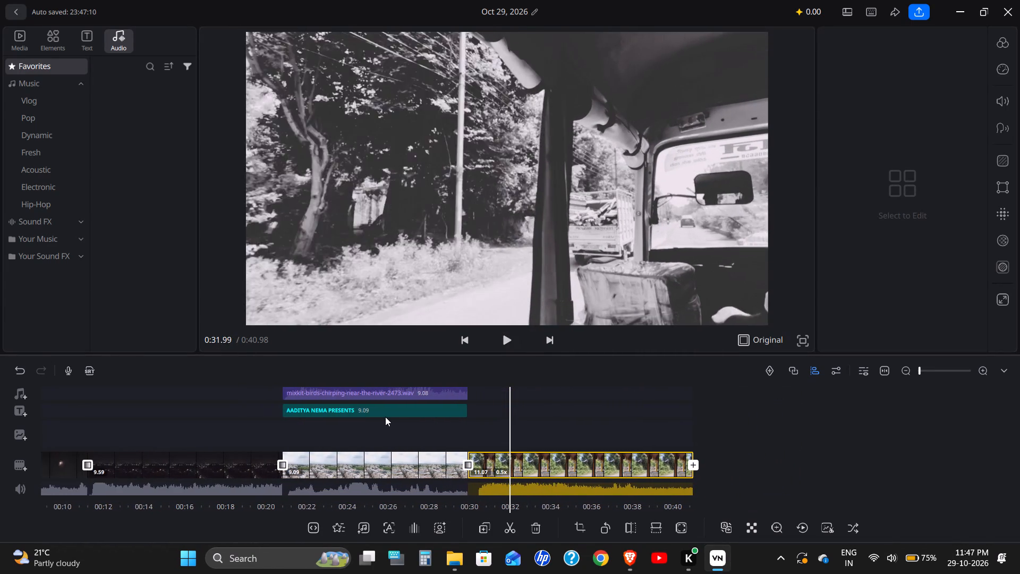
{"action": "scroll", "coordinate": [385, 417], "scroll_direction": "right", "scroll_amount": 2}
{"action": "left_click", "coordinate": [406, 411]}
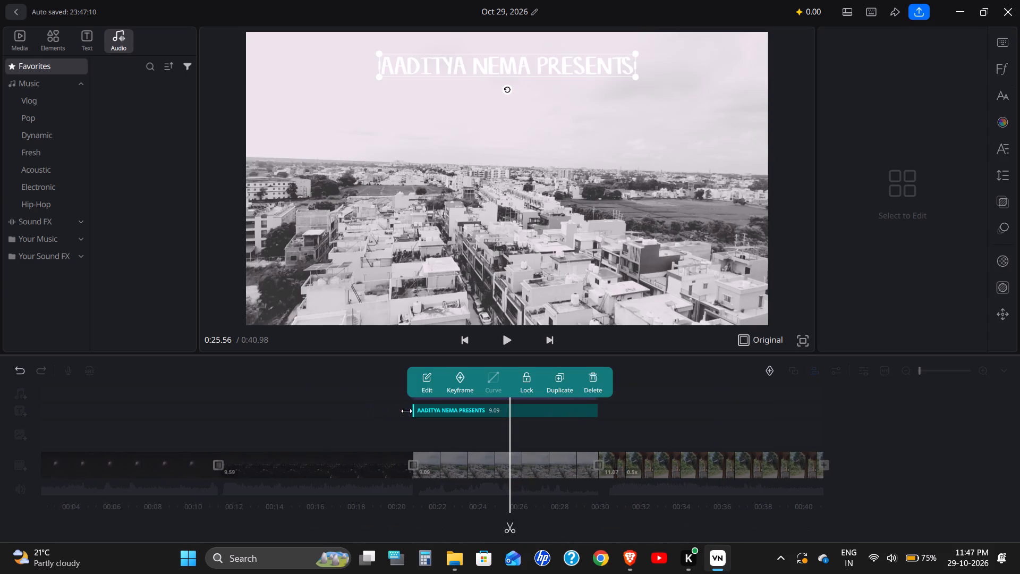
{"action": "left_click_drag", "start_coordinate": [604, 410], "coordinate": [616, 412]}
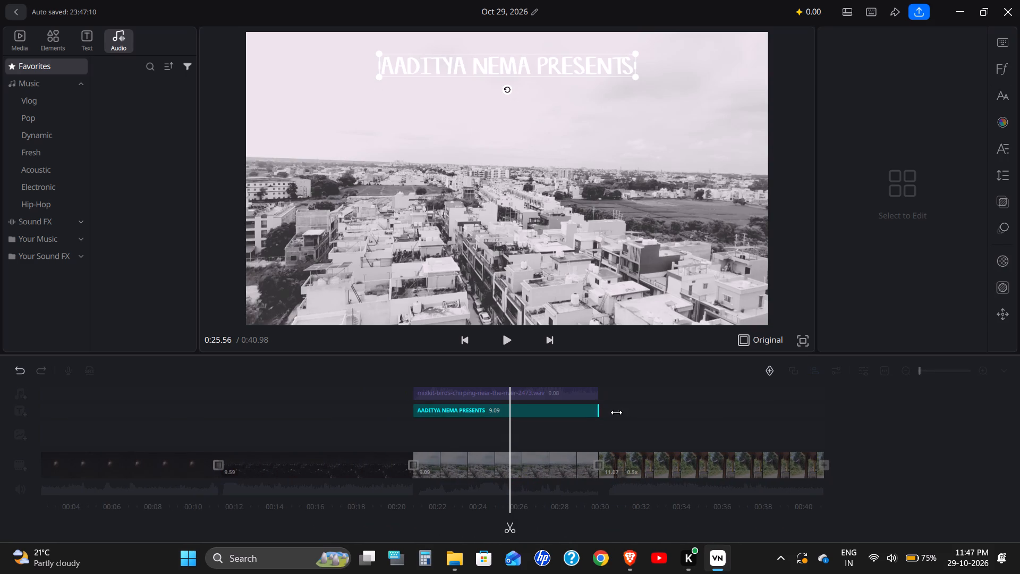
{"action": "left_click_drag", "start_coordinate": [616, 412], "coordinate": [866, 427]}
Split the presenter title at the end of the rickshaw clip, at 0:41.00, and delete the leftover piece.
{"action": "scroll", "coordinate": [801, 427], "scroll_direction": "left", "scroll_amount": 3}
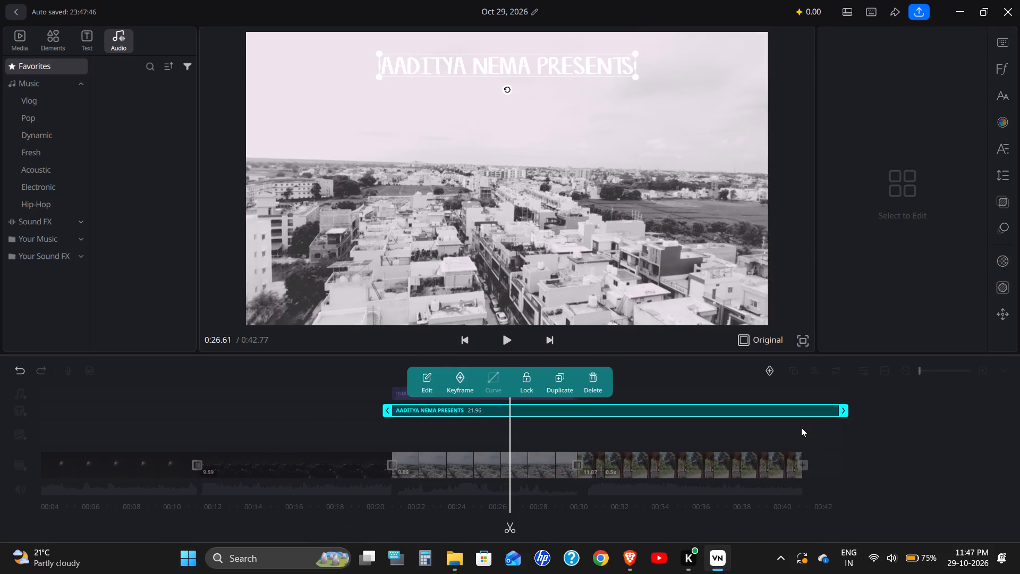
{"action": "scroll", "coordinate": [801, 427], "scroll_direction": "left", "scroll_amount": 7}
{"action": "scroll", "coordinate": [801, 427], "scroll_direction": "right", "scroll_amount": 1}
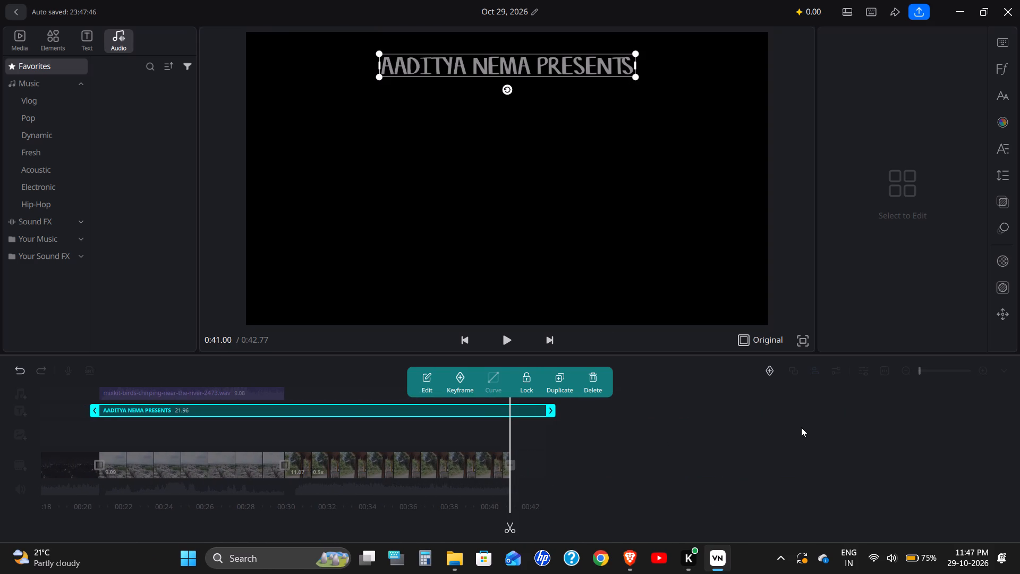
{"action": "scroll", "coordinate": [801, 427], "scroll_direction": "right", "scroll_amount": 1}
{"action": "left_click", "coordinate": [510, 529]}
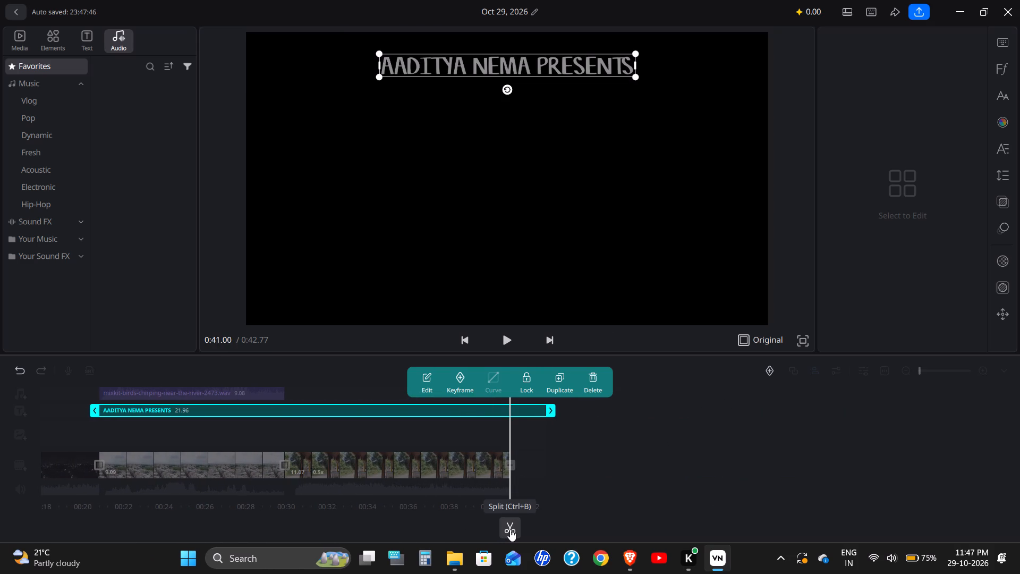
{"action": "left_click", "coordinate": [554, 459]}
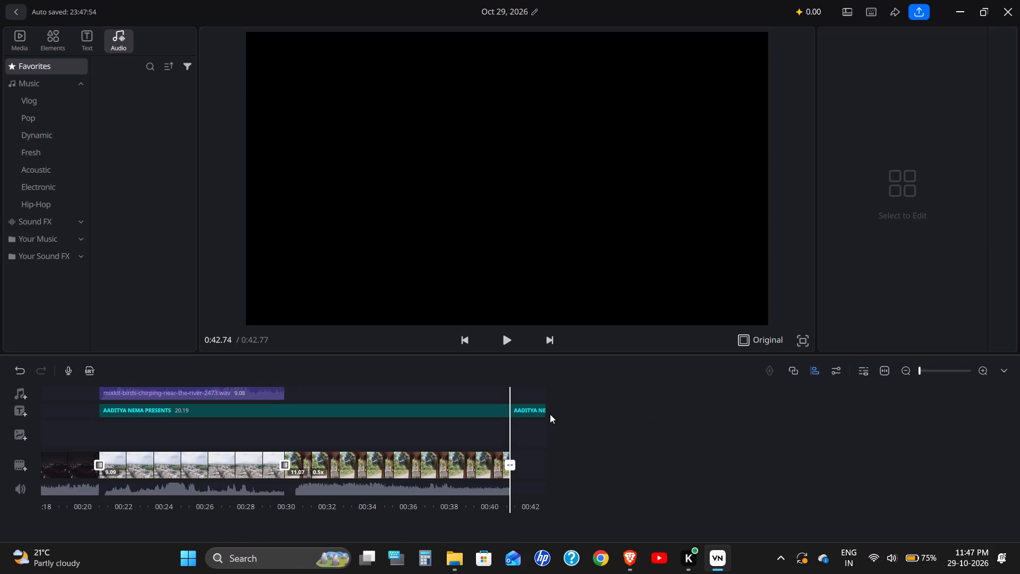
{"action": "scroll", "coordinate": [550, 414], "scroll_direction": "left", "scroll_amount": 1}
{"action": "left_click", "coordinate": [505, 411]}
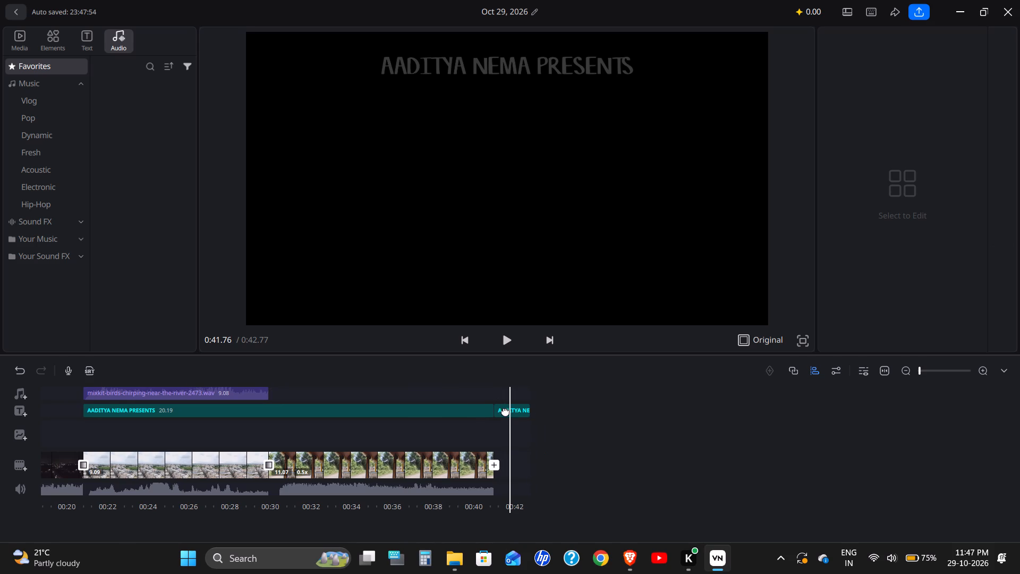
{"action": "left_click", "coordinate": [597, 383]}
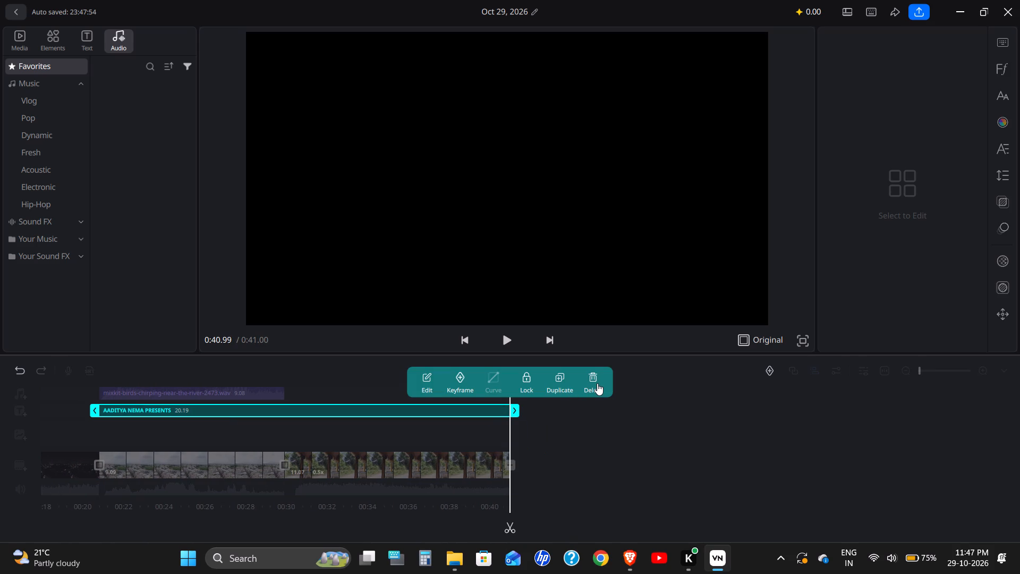
Play the video from the night city clip into the rickshaw clip to review the extended title.
{"action": "left_click", "coordinate": [700, 434]}
{"action": "scroll", "coordinate": [482, 442], "scroll_direction": "right", "scroll_amount": 3}
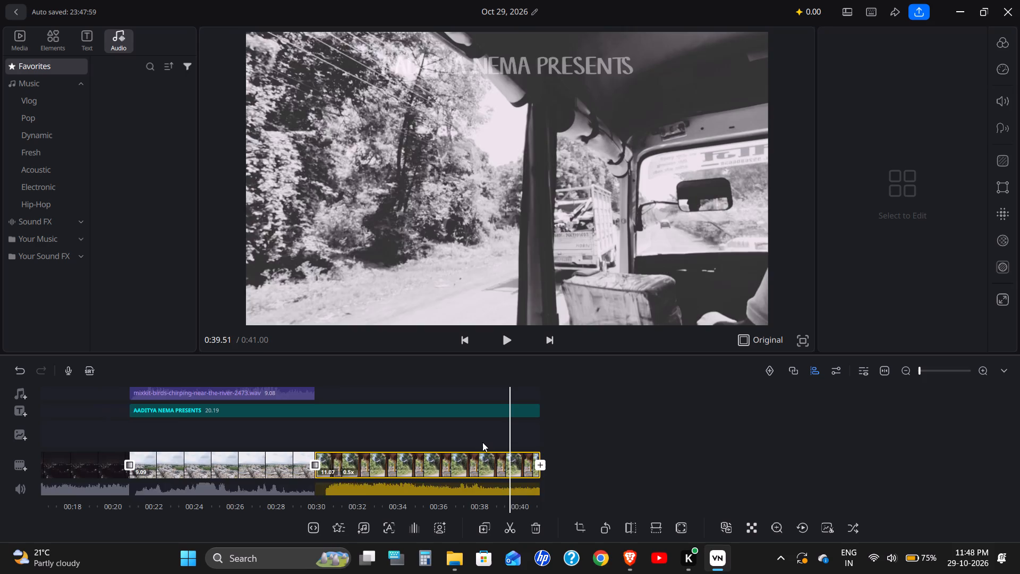
{"action": "scroll", "coordinate": [482, 442], "scroll_direction": "right", "scroll_amount": 7}
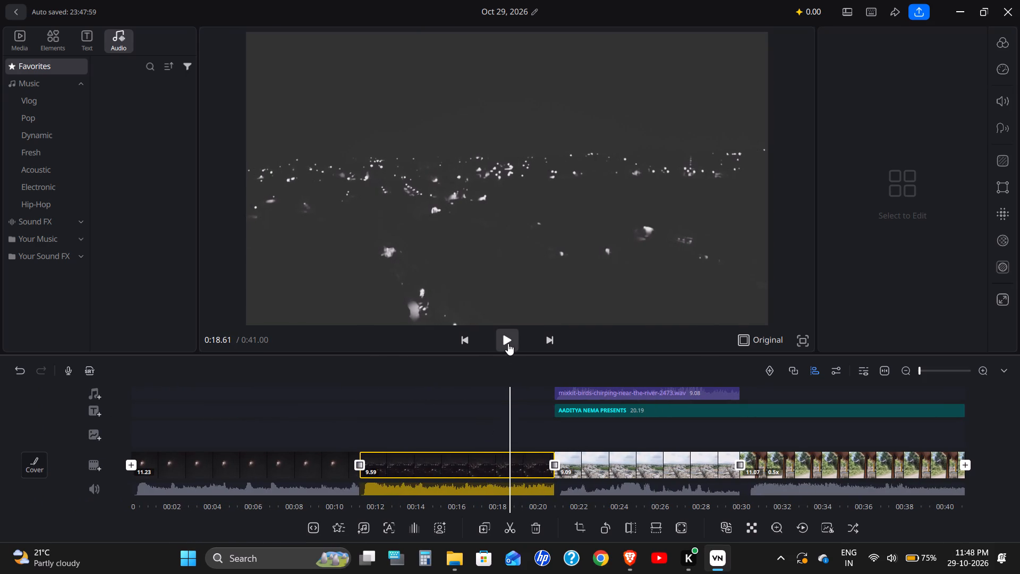
{"action": "left_click", "coordinate": [508, 343]}
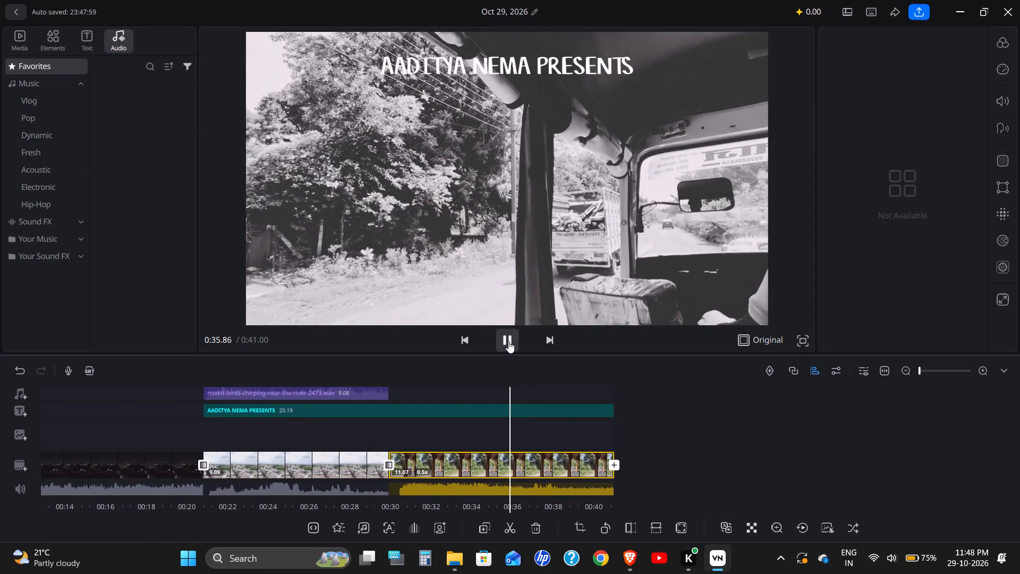
{"action": "left_click", "coordinate": [508, 341]}
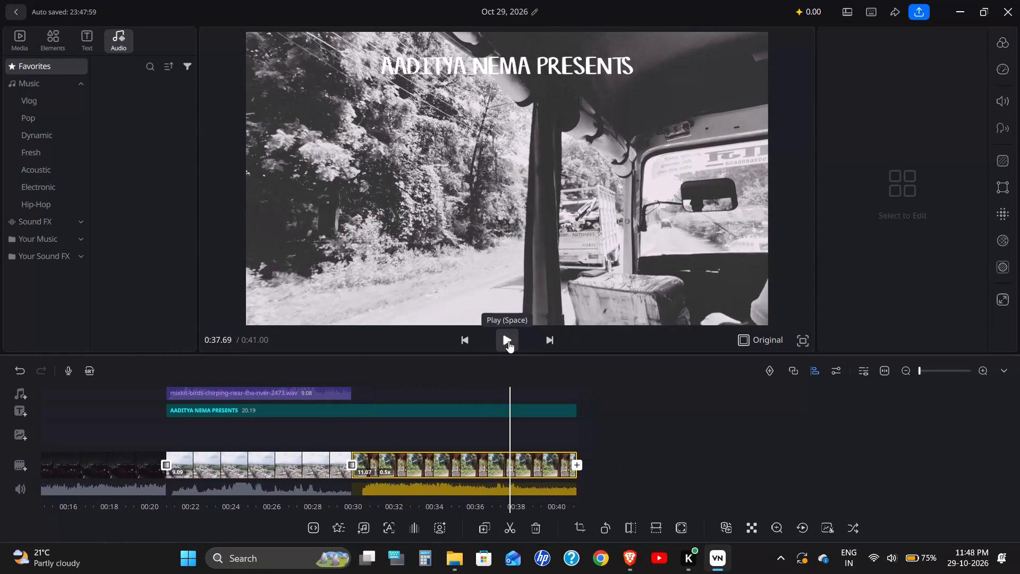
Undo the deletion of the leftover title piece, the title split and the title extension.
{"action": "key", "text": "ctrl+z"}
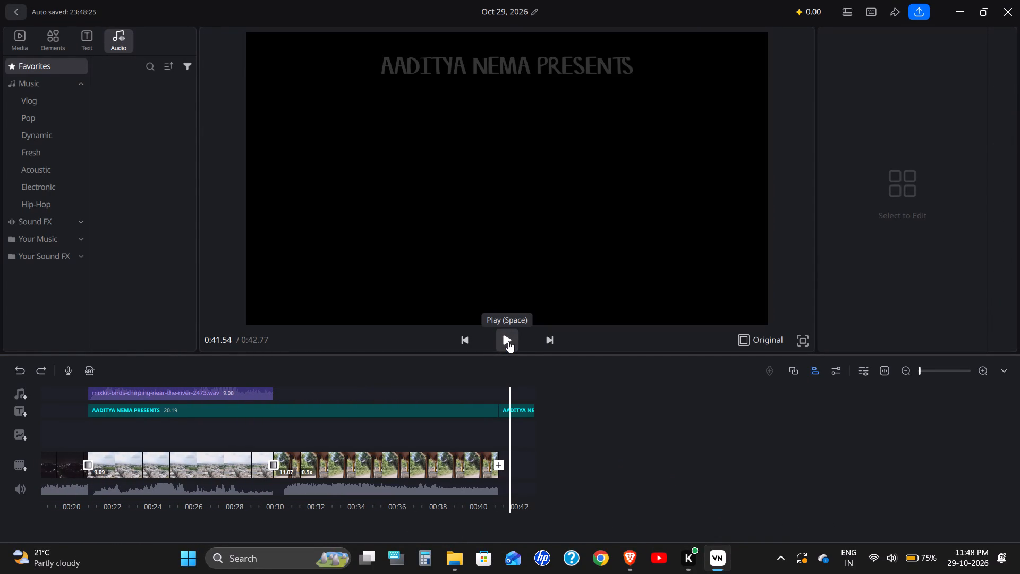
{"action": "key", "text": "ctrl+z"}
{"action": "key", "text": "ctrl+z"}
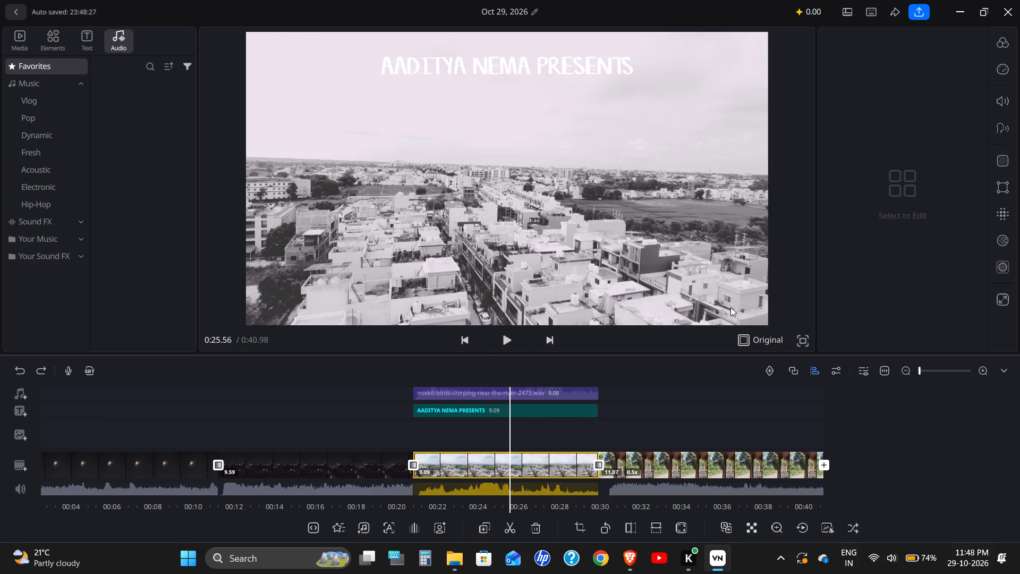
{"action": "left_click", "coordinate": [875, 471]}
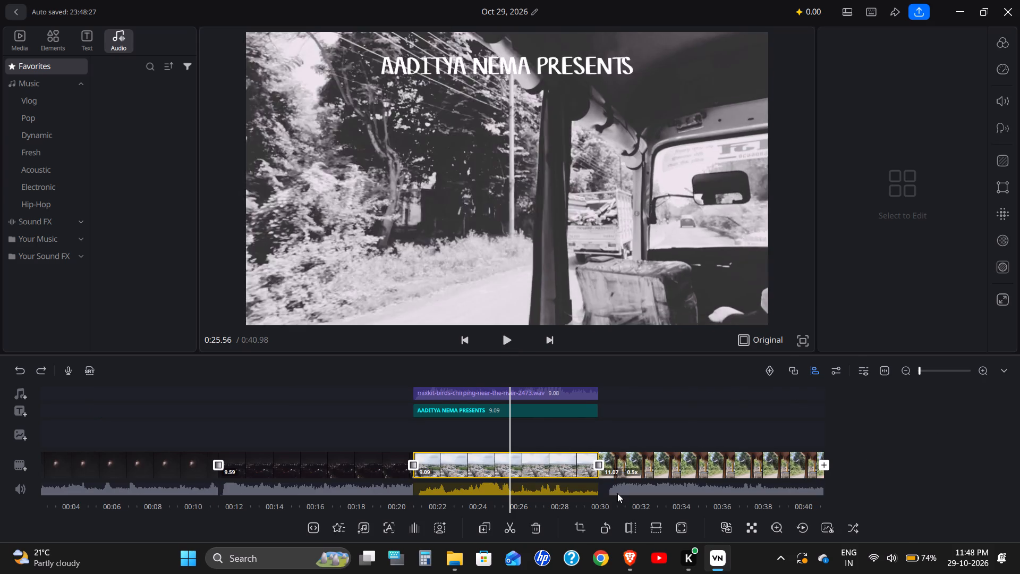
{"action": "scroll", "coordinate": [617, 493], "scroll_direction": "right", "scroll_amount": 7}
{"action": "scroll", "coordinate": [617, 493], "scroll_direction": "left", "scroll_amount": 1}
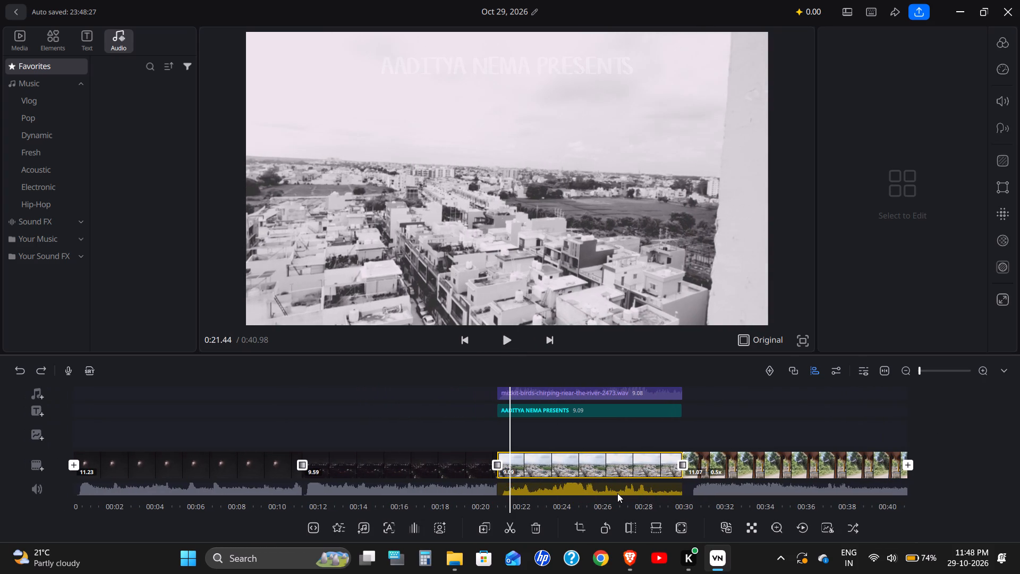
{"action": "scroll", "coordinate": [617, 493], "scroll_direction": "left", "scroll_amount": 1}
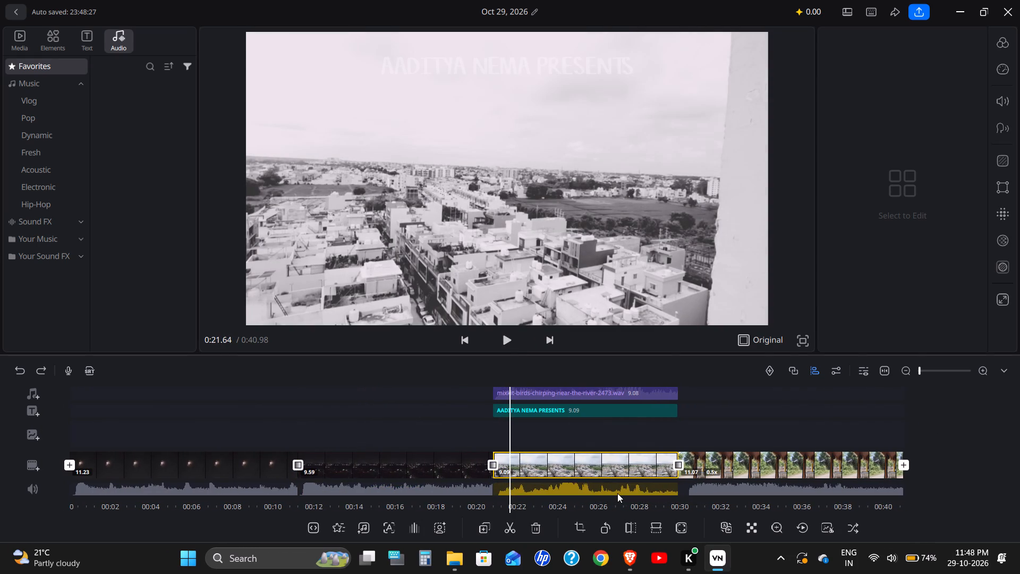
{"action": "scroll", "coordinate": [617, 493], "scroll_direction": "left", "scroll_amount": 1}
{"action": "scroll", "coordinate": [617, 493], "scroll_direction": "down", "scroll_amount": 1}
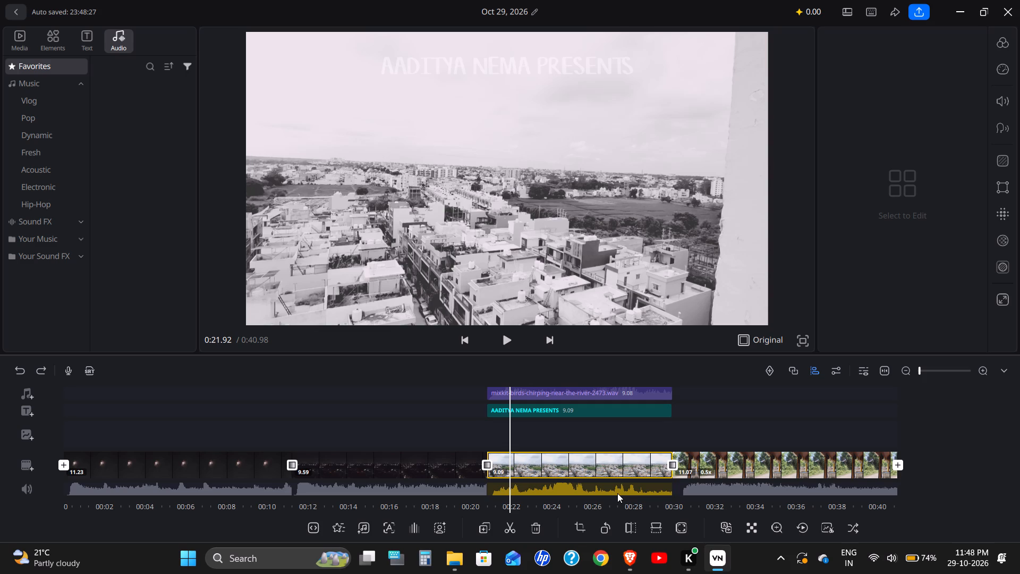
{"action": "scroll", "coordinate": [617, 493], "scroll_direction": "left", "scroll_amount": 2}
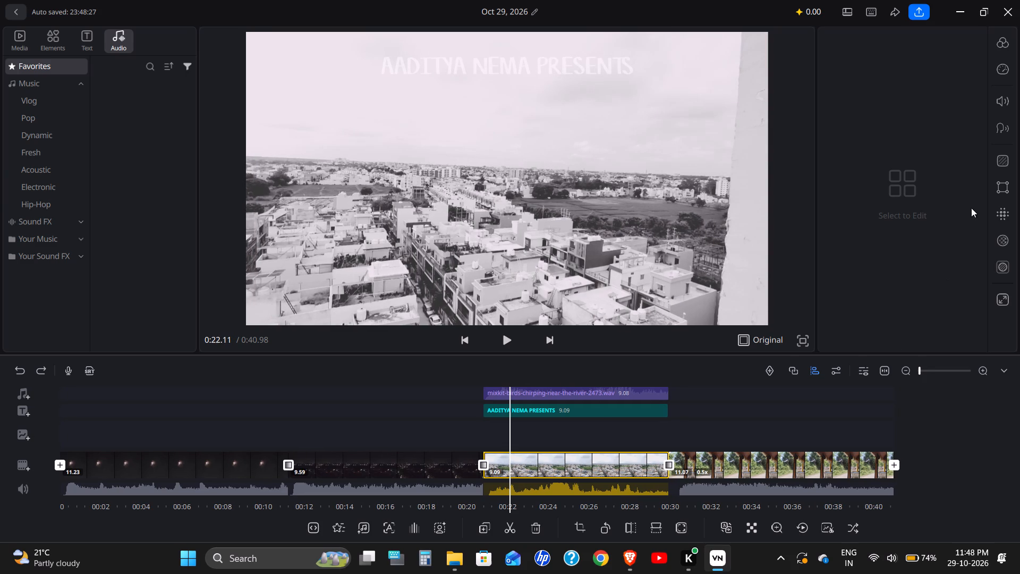
Add the audio file mixkit-night-forest-with-insects-2414 from Downloads at the start of the moon clip.
{"action": "scroll", "coordinate": [684, 433], "scroll_direction": "right", "scroll_amount": 11}
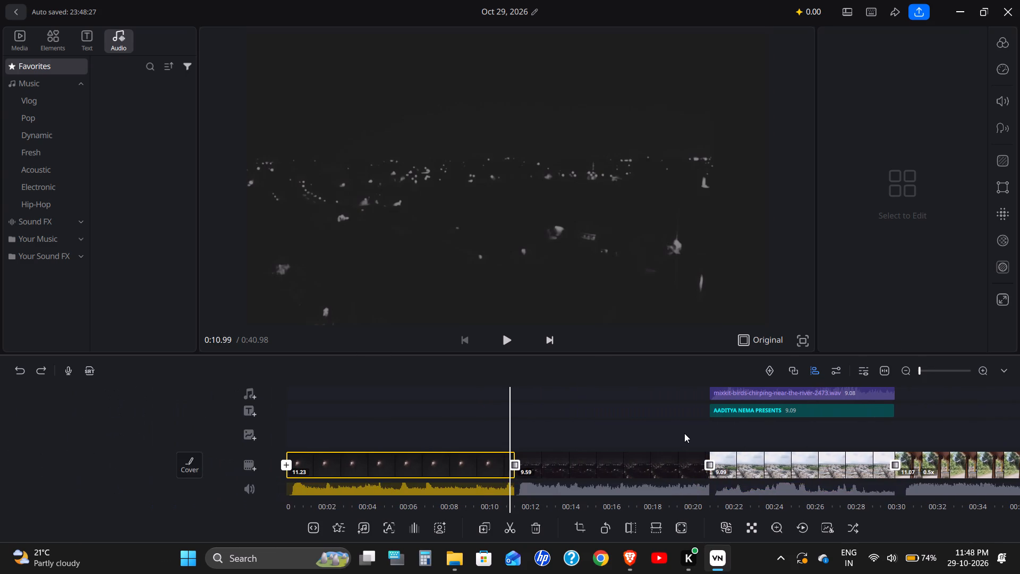
{"action": "scroll", "coordinate": [684, 433], "scroll_direction": "right", "scroll_amount": 12}
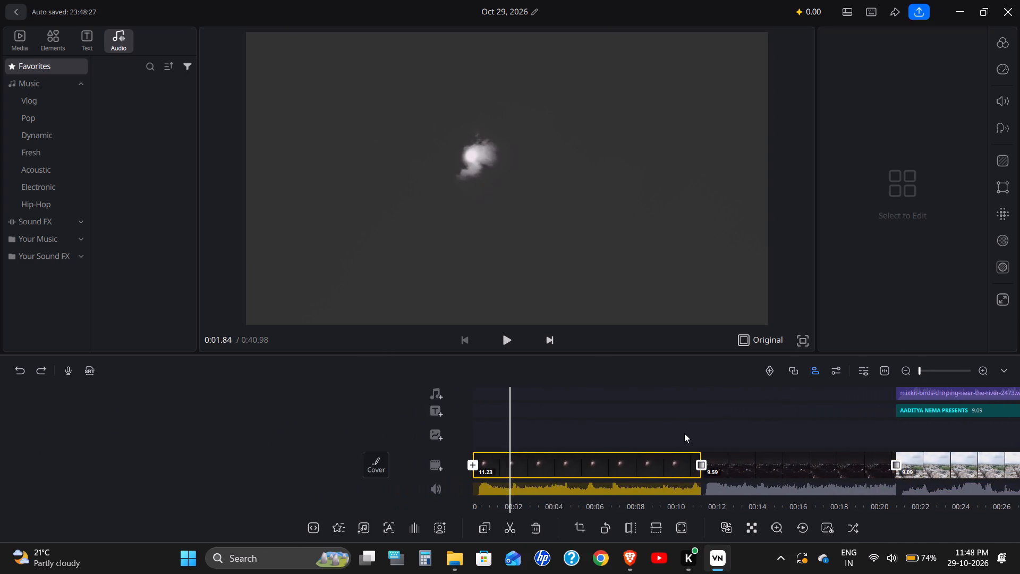
{"action": "scroll", "coordinate": [684, 433], "scroll_direction": "right", "scroll_amount": 6}
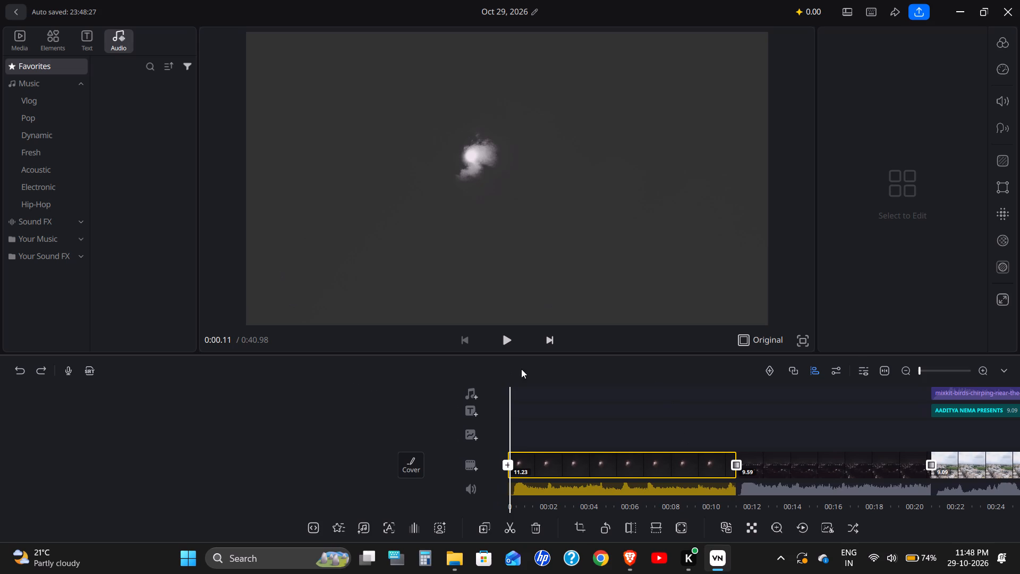
{"action": "left_click", "coordinate": [468, 399]}
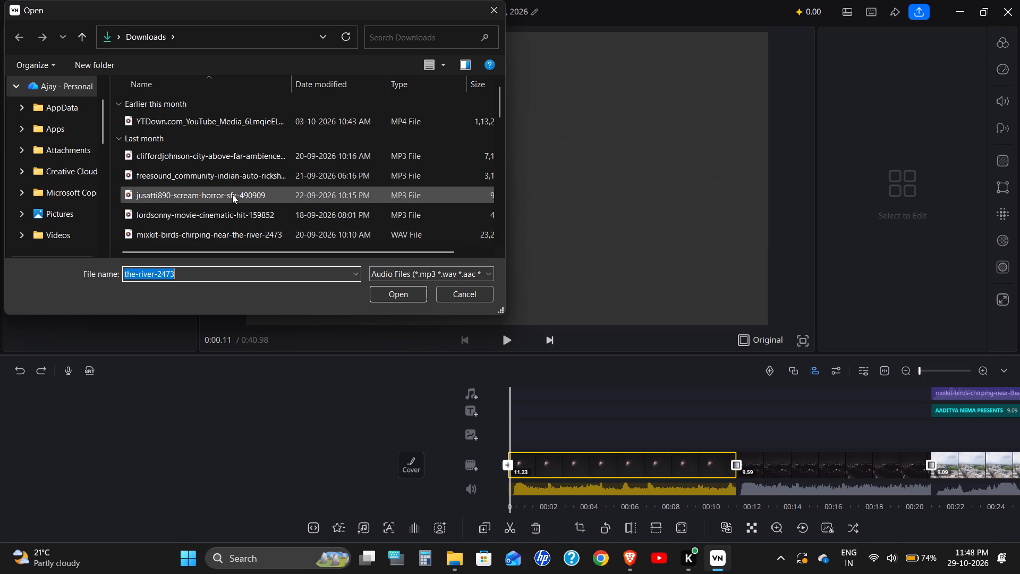
{"action": "scroll", "coordinate": [232, 195], "scroll_direction": "down", "scroll_amount": 1}
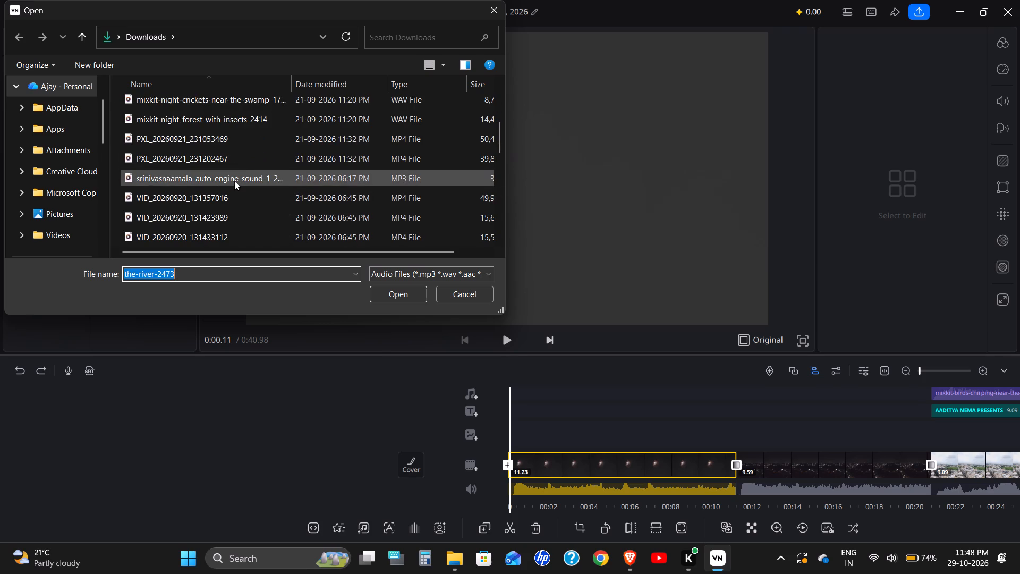
{"action": "double_click", "coordinate": [232, 123]}
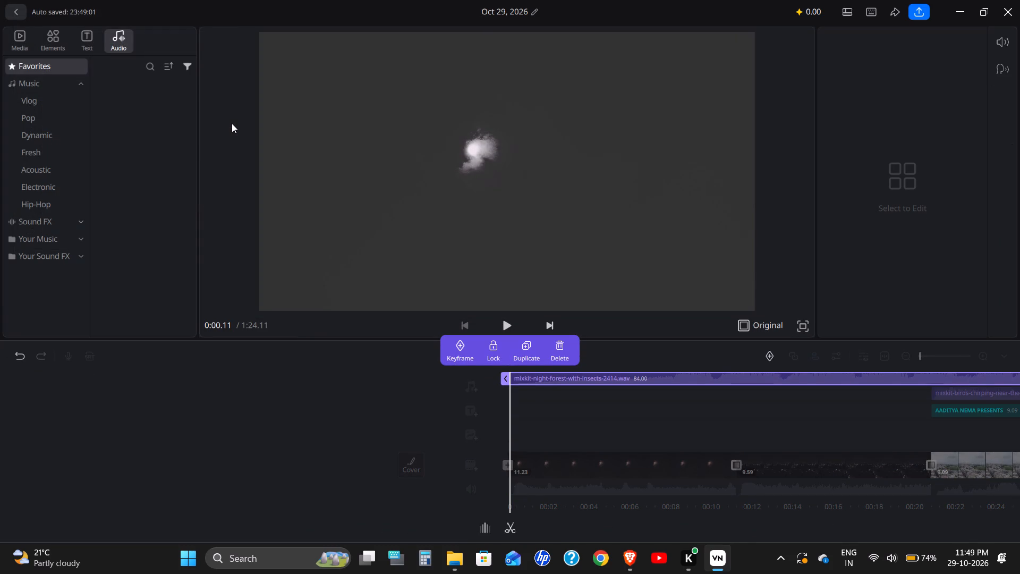
Split the night-forest audio at the end of the moon clip, at 0:11.12, and delete the leftover piece.
{"action": "scroll", "coordinate": [707, 423], "scroll_direction": "left", "scroll_amount": 4}
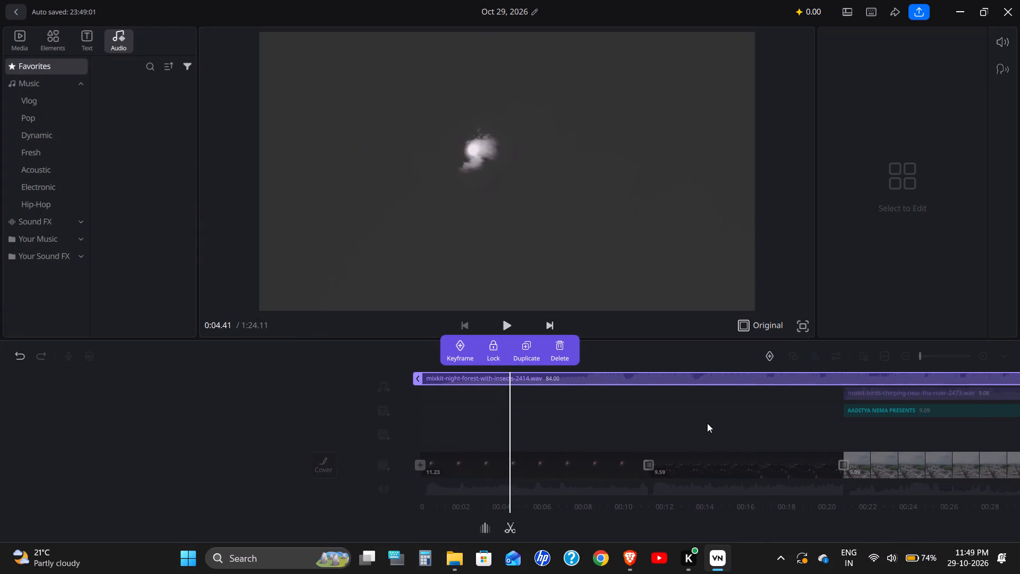
{"action": "scroll", "coordinate": [707, 423], "scroll_direction": "left", "scroll_amount": 6}
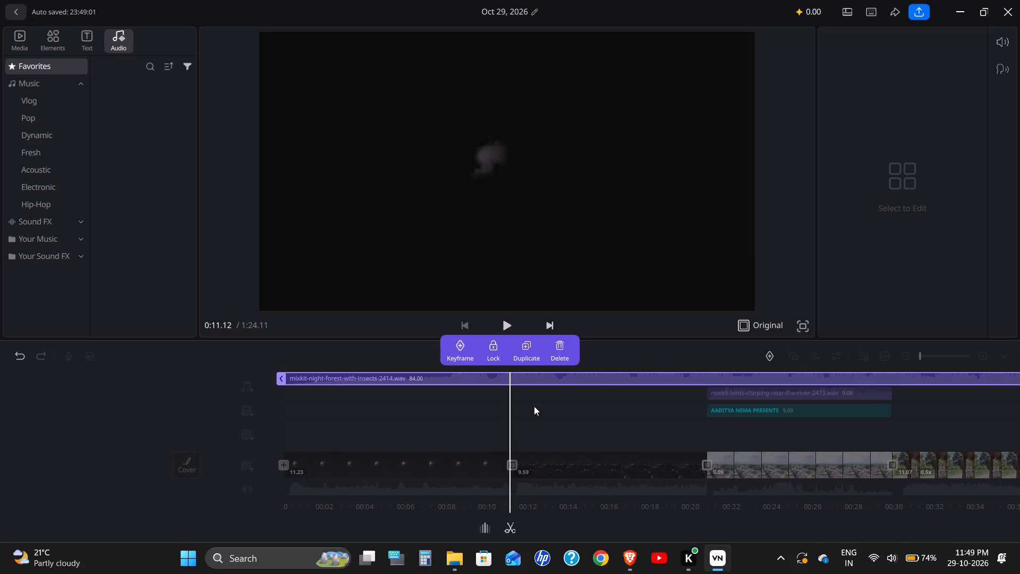
{"action": "left_click", "coordinate": [505, 524]}
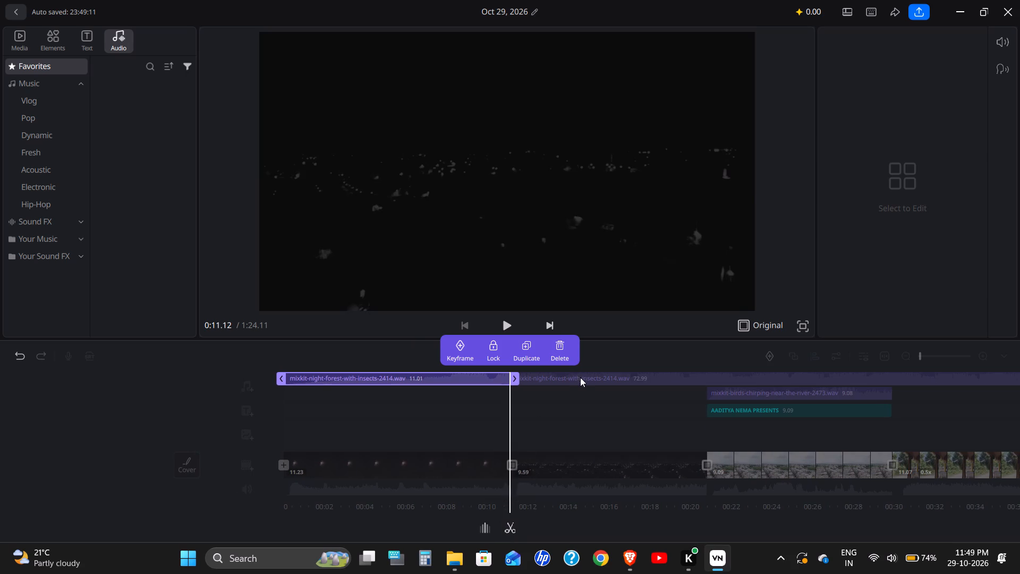
{"action": "scroll", "coordinate": [581, 382], "scroll_direction": "left", "scroll_amount": 2}
{"action": "left_click", "coordinate": [575, 377]}
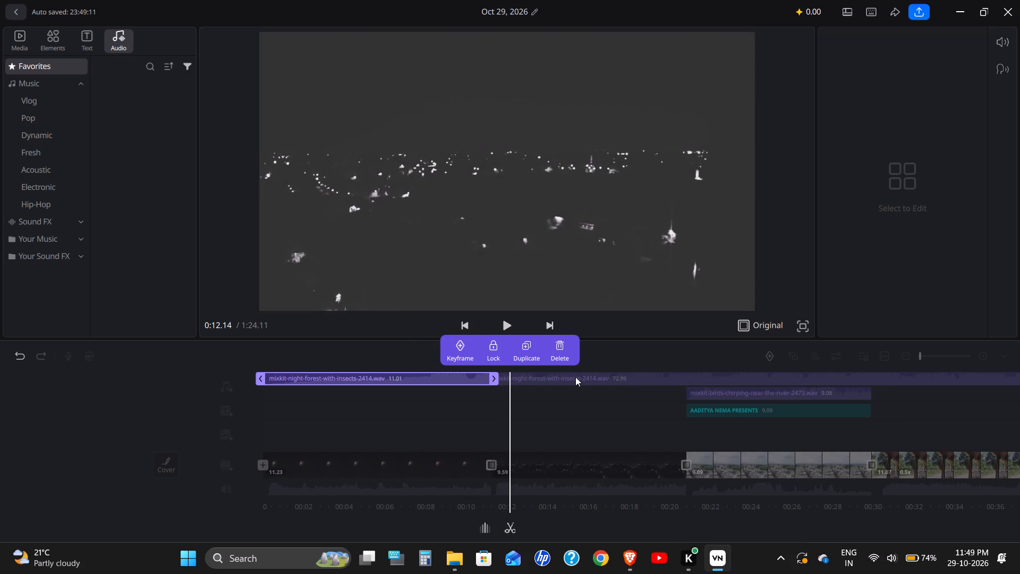
{"action": "left_click", "coordinate": [558, 356]}
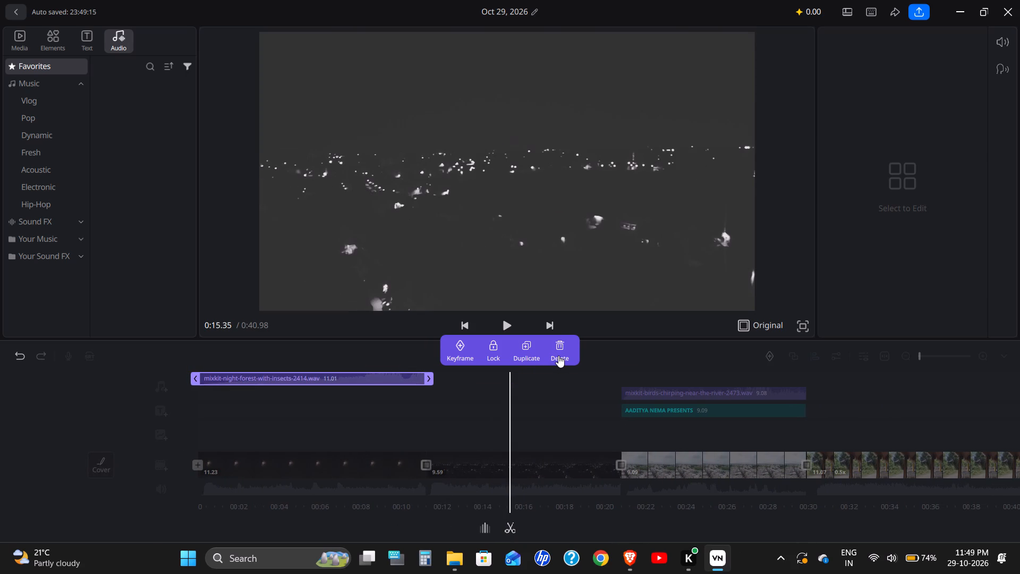
{"action": "left_click", "coordinate": [570, 535]}
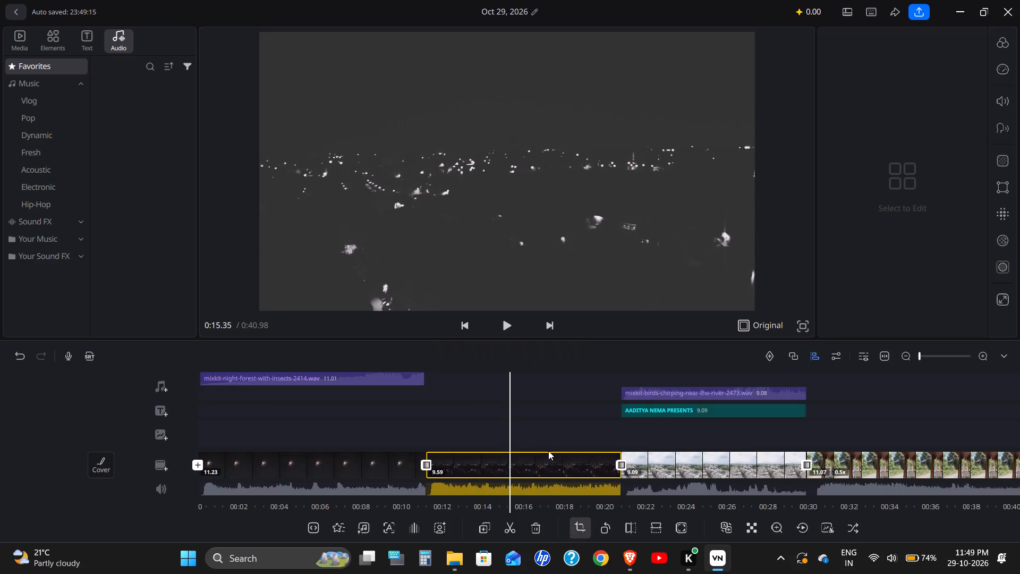
Add the audio file jusatti890-scream-horror-sfx-490909 from Downloads at the start of the night city clip, at 0:11.39.
{"action": "scroll", "coordinate": [482, 407], "scroll_direction": "right", "scroll_amount": 4}
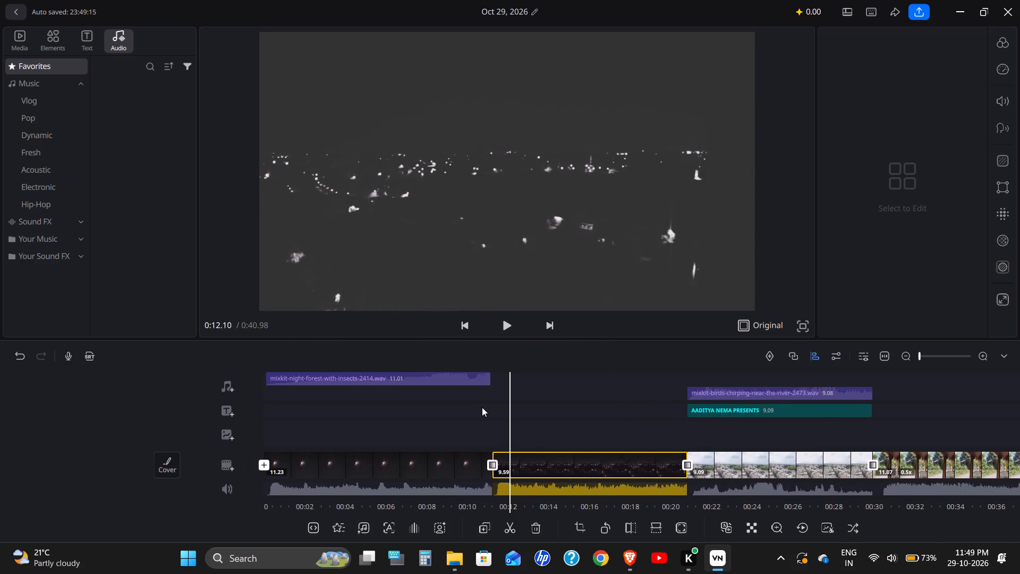
{"action": "scroll", "coordinate": [482, 407], "scroll_direction": "right", "scroll_amount": 3}
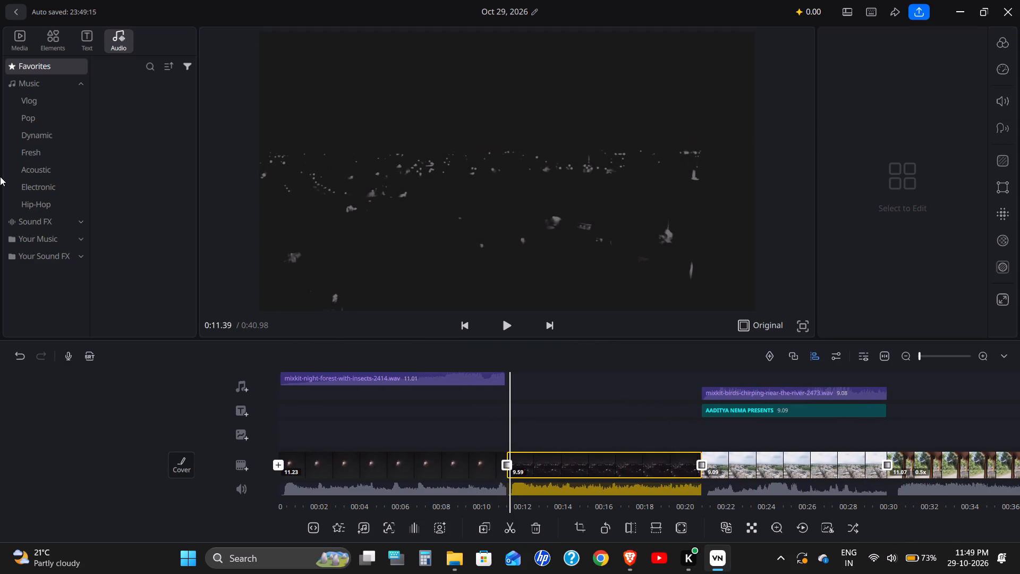
{"action": "left_click", "coordinate": [240, 385]}
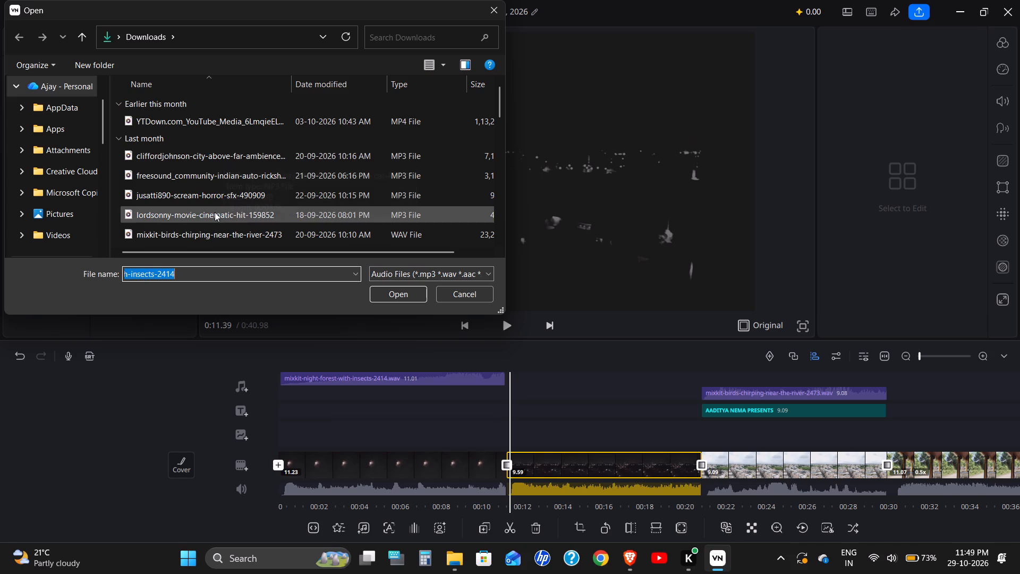
{"action": "scroll", "coordinate": [263, 216], "scroll_direction": "down", "scroll_amount": 1}
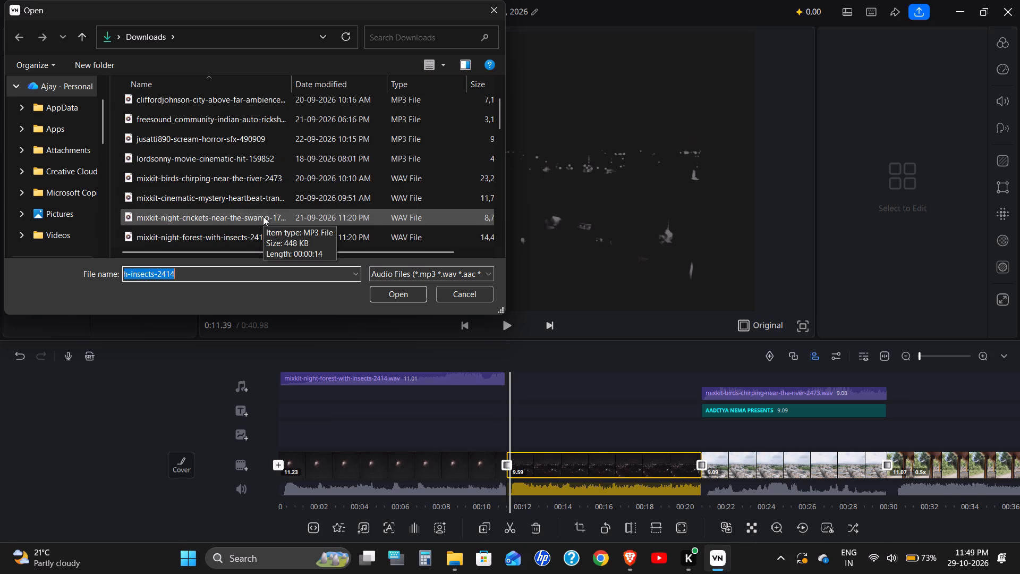
{"action": "scroll", "coordinate": [263, 216], "scroll_direction": "down", "scroll_amount": 1}
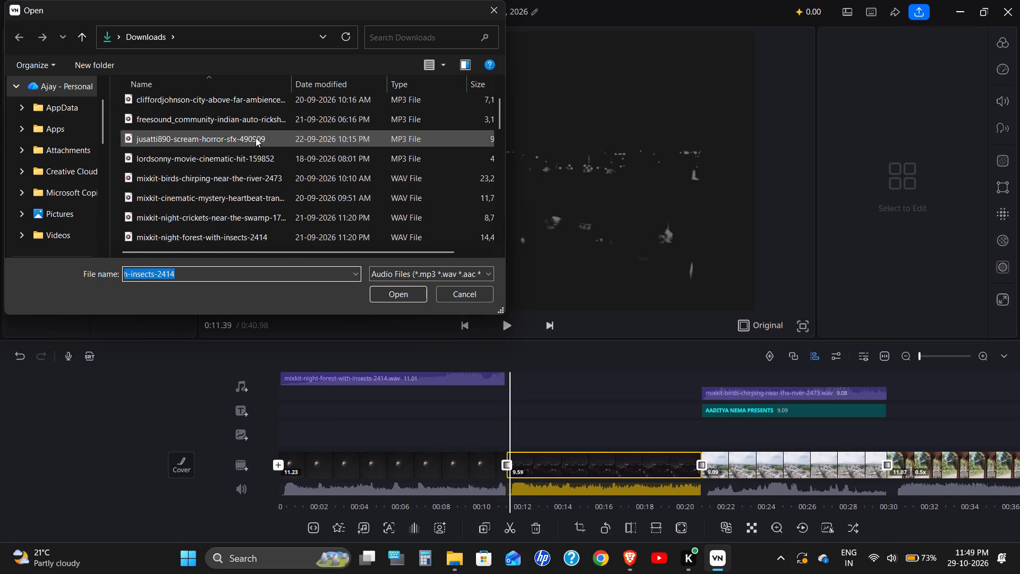
{"action": "double_click", "coordinate": [273, 139]}
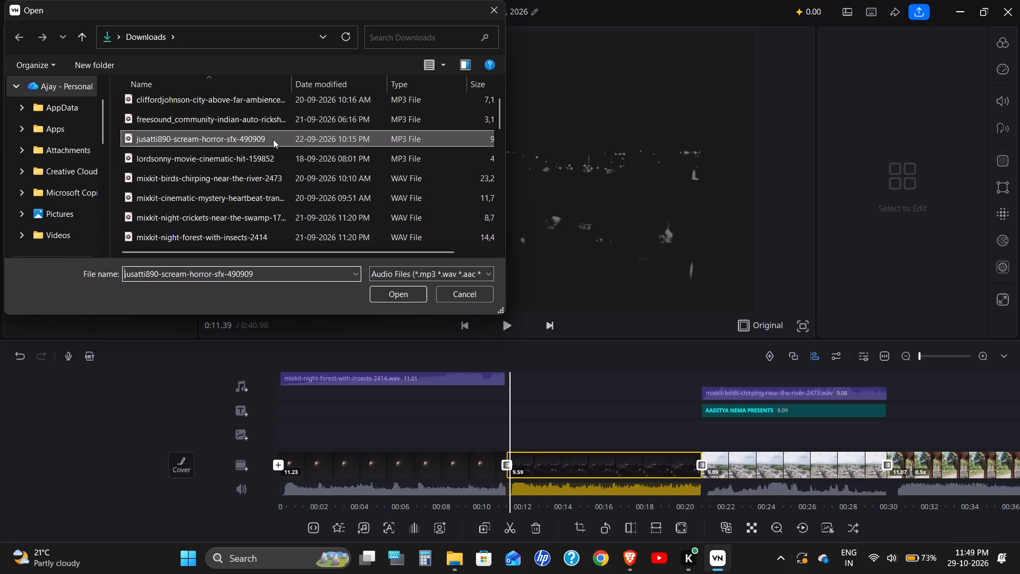
Split the scream-horror audio near the end of the night city clip, at 0:20.38, and delete the leftover piece.
{"action": "scroll", "coordinate": [625, 402], "scroll_direction": "left", "scroll_amount": 2}
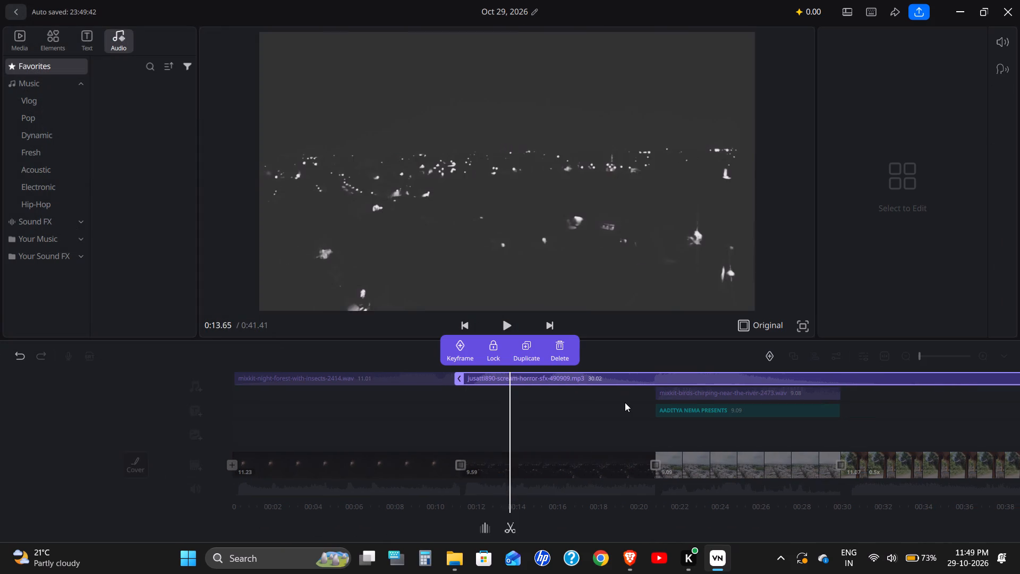
{"action": "scroll", "coordinate": [625, 402], "scroll_direction": "left", "scroll_amount": 5}
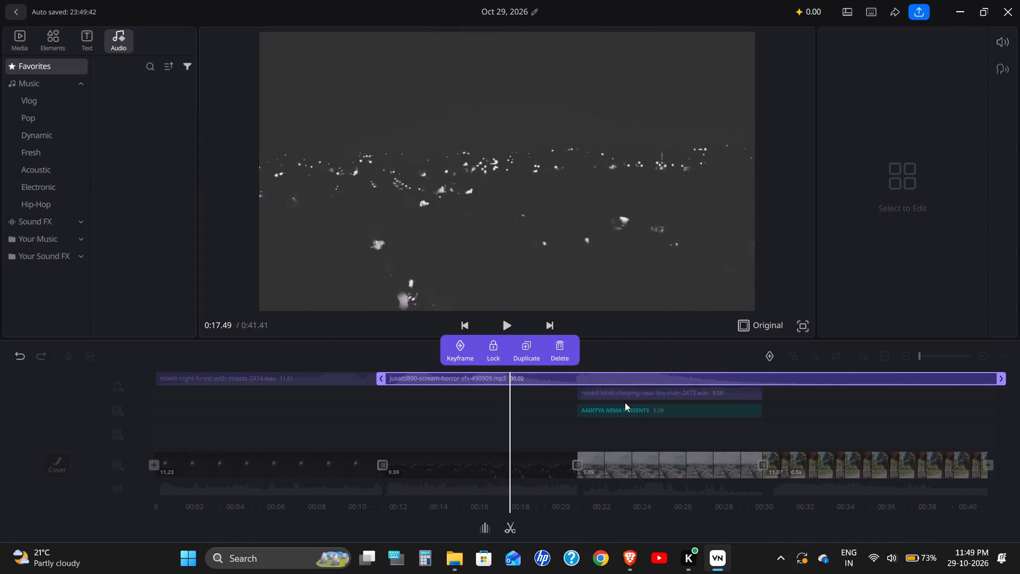
{"action": "scroll", "coordinate": [625, 402], "scroll_direction": "left", "scroll_amount": 3}
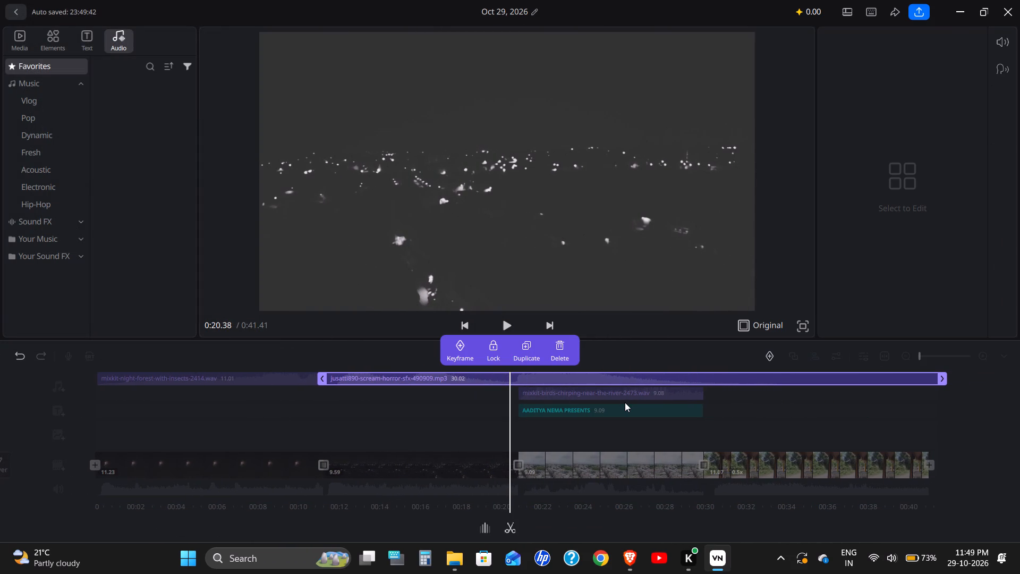
{"action": "scroll", "coordinate": [625, 402], "scroll_direction": "left", "scroll_amount": 1}
{"action": "left_click", "coordinate": [505, 524]}
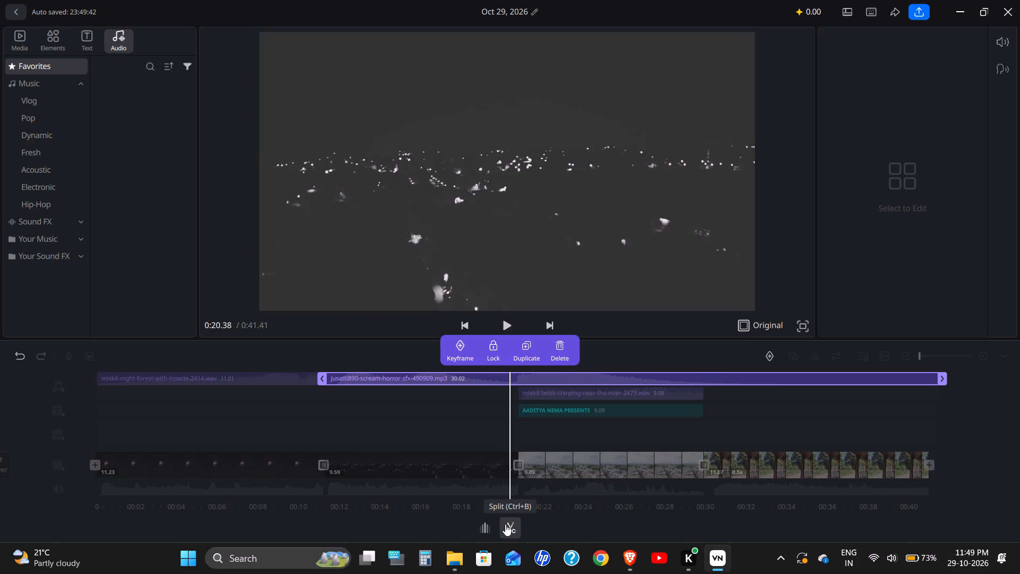
{"action": "left_click", "coordinate": [564, 528]}
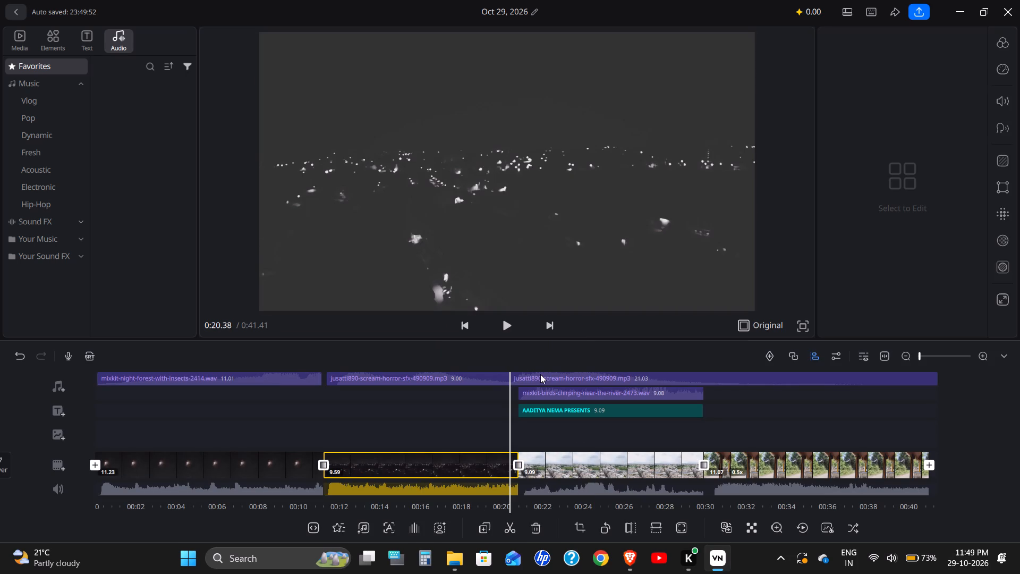
{"action": "scroll", "coordinate": [555, 376], "scroll_direction": "right", "scroll_amount": 2}
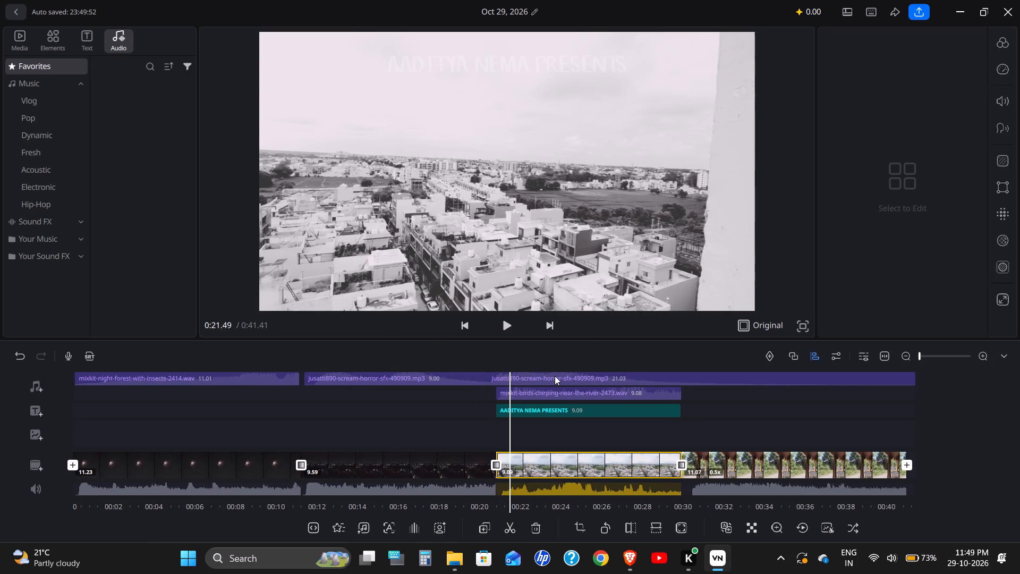
{"action": "scroll", "coordinate": [555, 376], "scroll_direction": "right", "scroll_amount": 1}
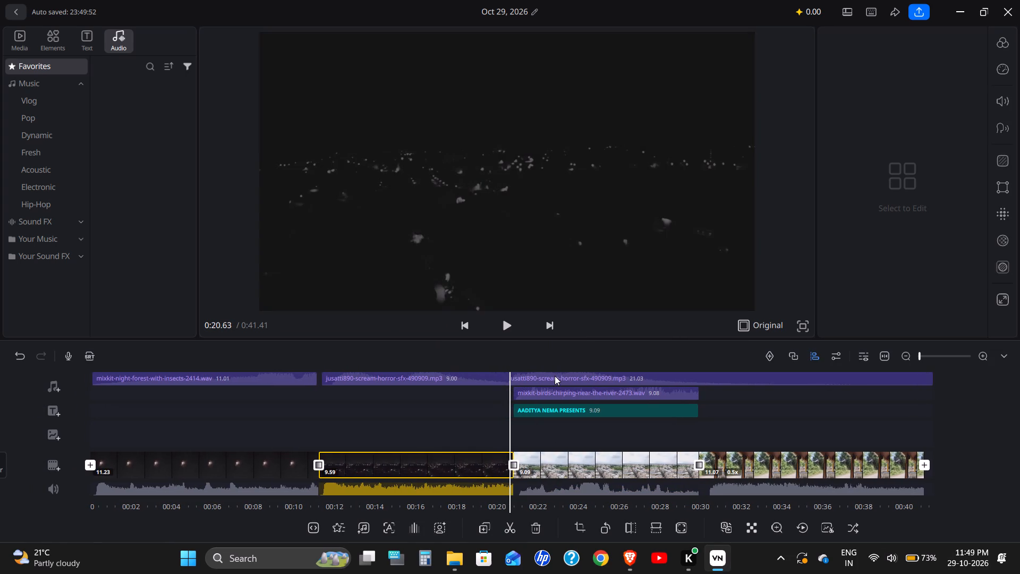
{"action": "scroll", "coordinate": [555, 376], "scroll_direction": "right", "scroll_amount": 1}
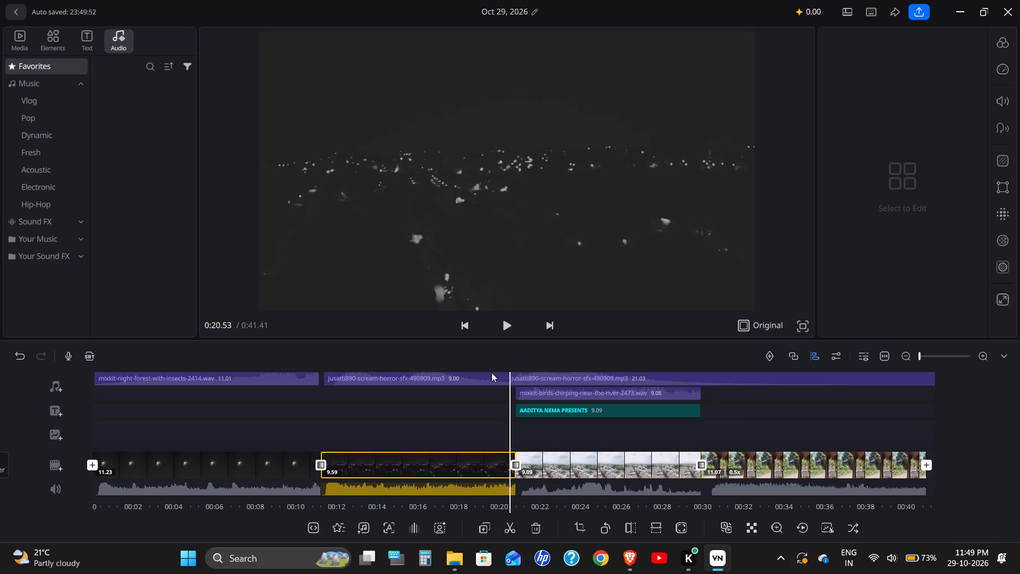
{"action": "left_click", "coordinate": [491, 373]}
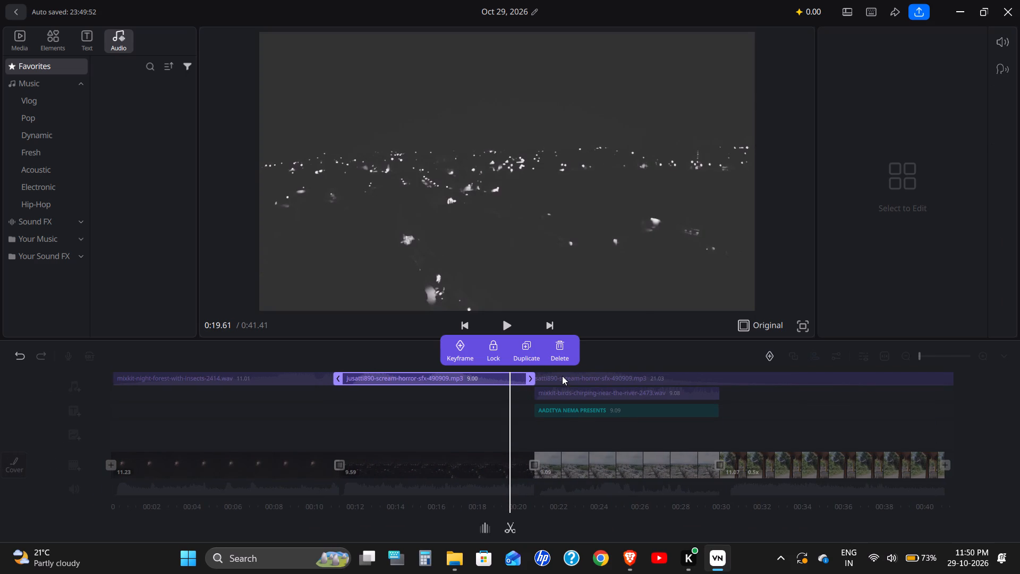
{"action": "left_click", "coordinate": [562, 376]}
{"action": "left_click", "coordinate": [559, 353]}
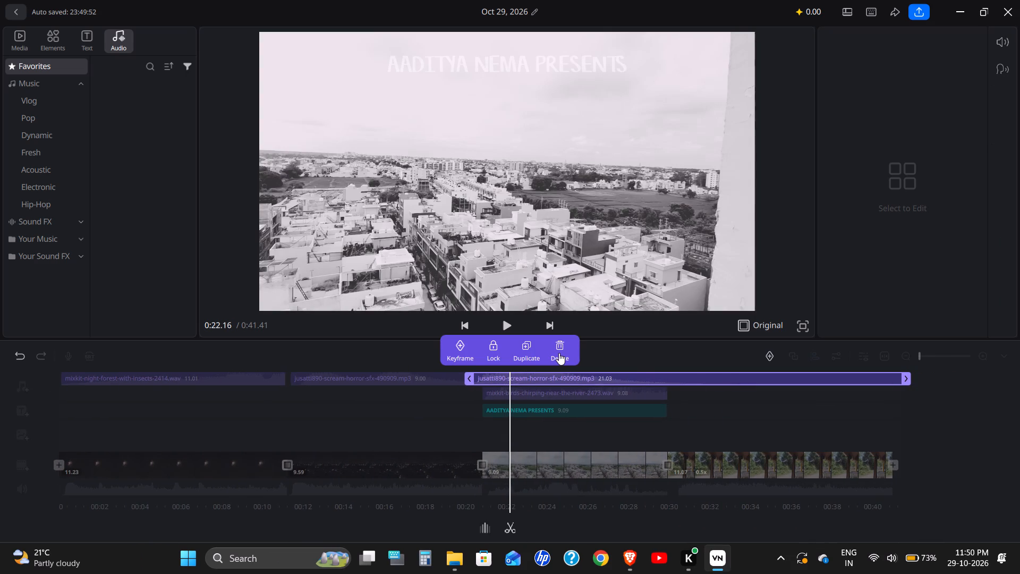
{"action": "left_click", "coordinate": [568, 528]}
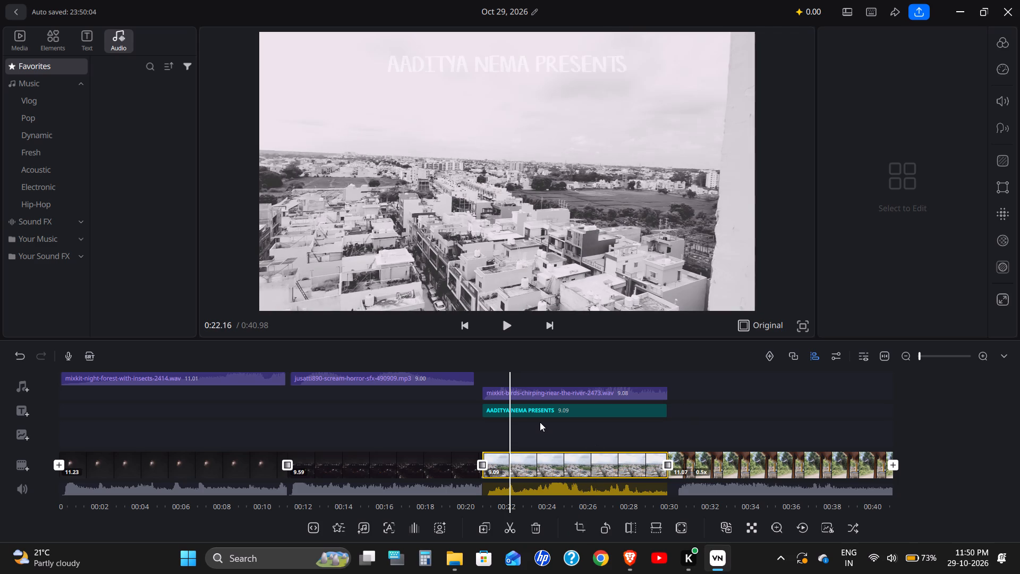
Play the start of the rooftop clip and part of the moon clip to review the added audio.
{"action": "scroll", "coordinate": [540, 422], "scroll_direction": "right", "scroll_amount": 3}
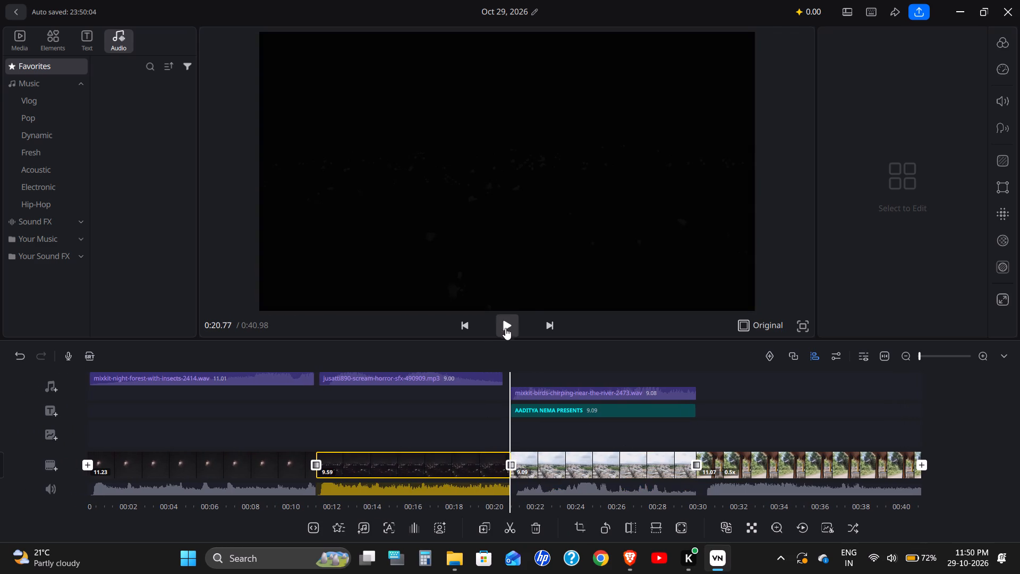
{"action": "left_click", "coordinate": [506, 327]}
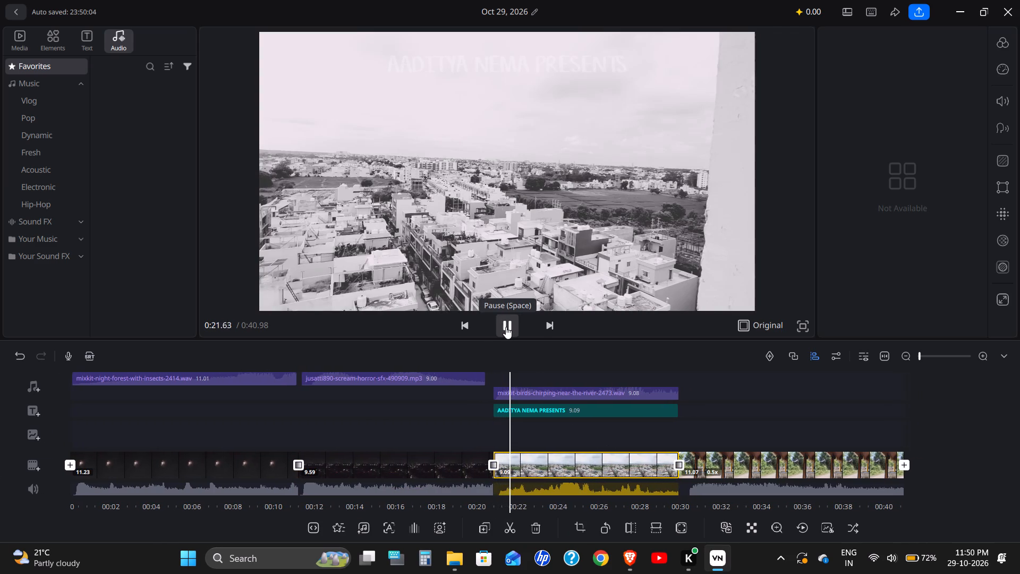
{"action": "scroll", "coordinate": [353, 390], "scroll_direction": "right", "scroll_amount": 10}
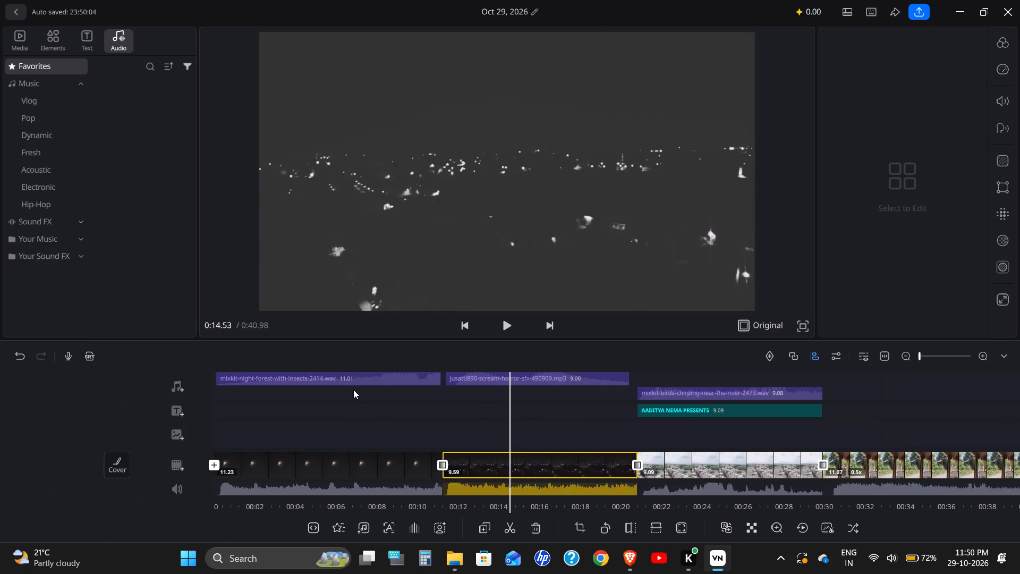
{"action": "scroll", "coordinate": [353, 390], "scroll_direction": "right", "scroll_amount": 3}
{"action": "left_click", "coordinate": [506, 331]}
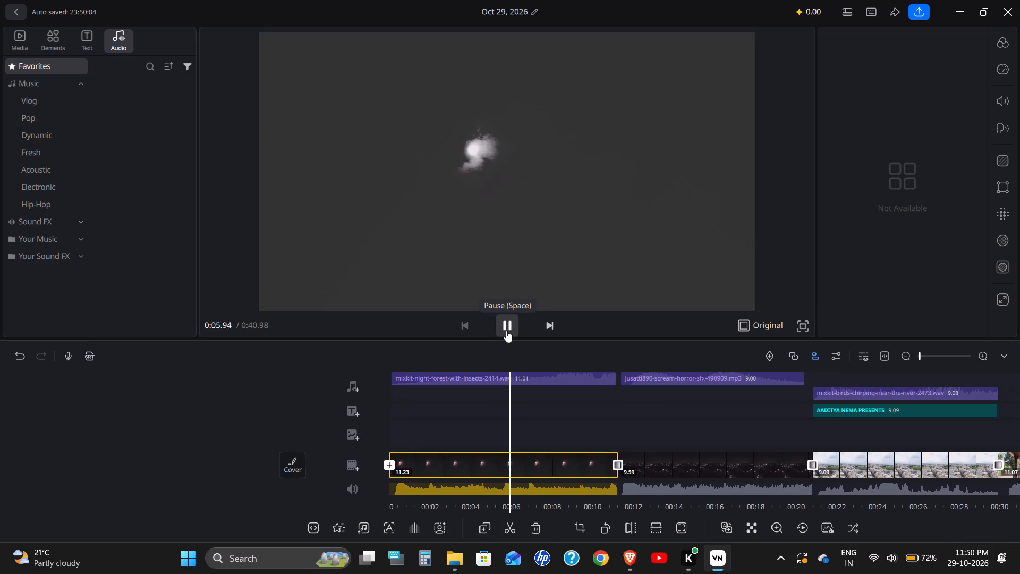
{"action": "left_click", "coordinate": [508, 321]}
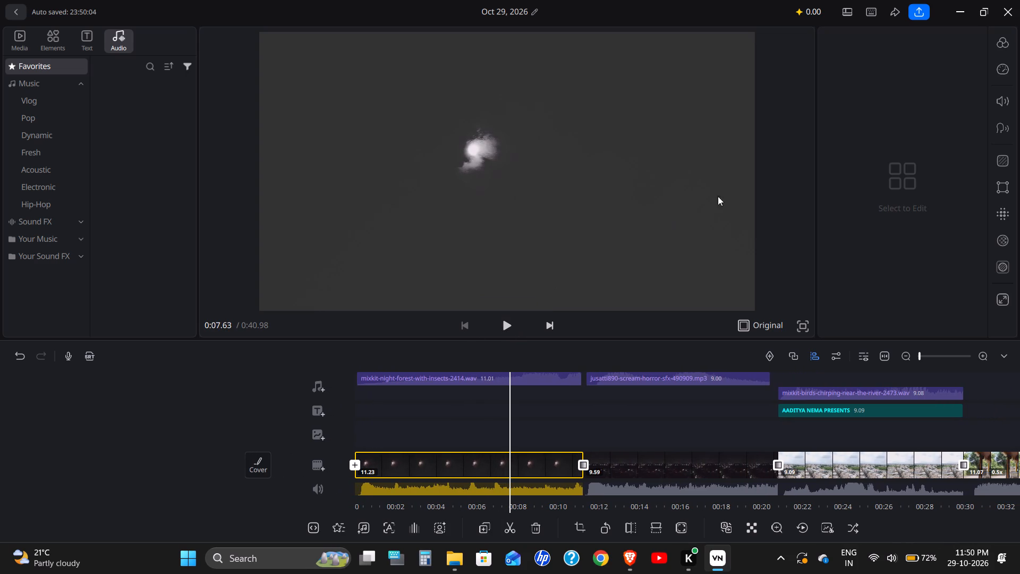
Adjust the moon clip's exposure to -5 and its contrast to +18.
{"action": "left_click", "coordinate": [1008, 40]}
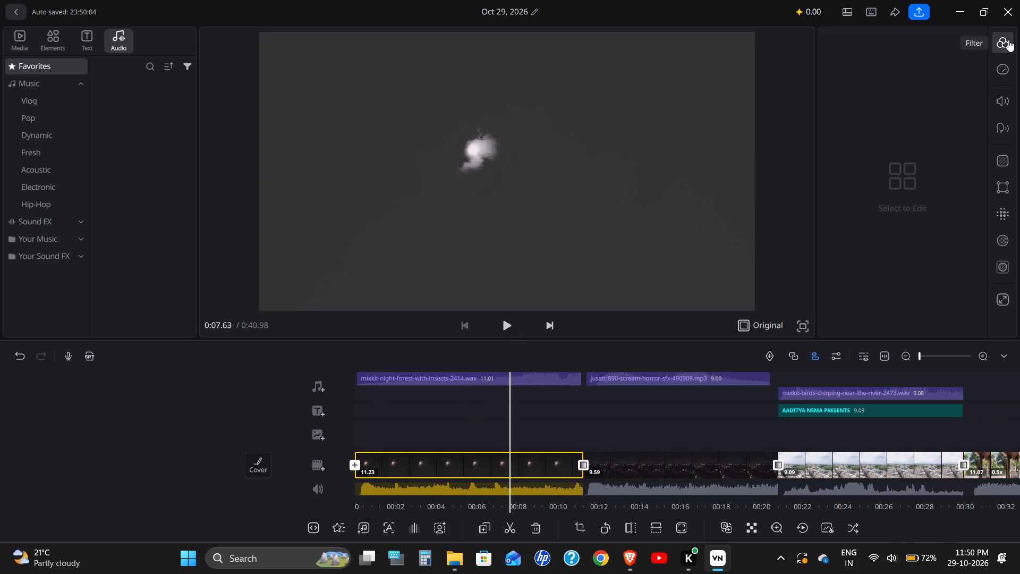
{"action": "left_click", "coordinate": [931, 40]}
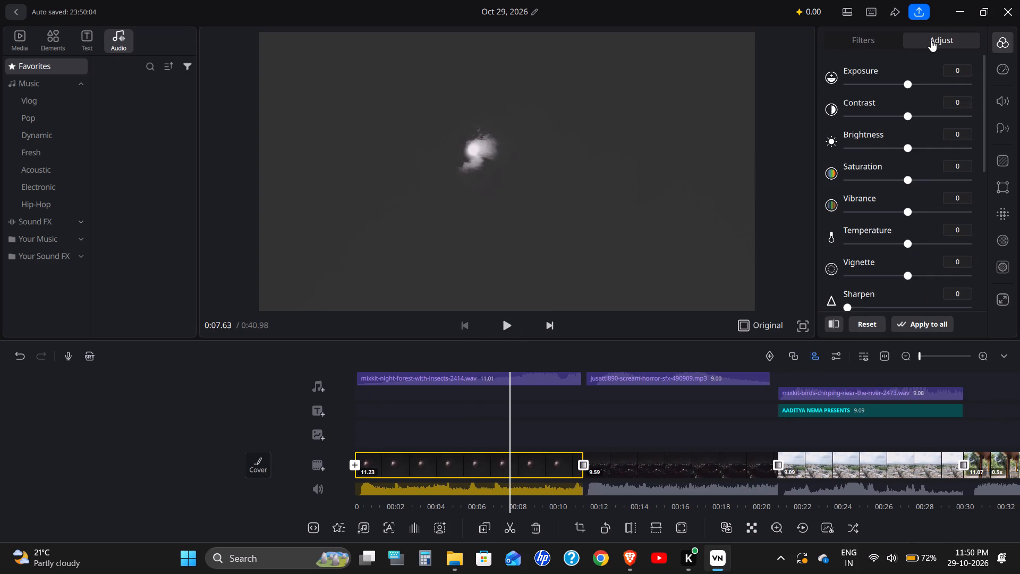
{"action": "left_click_drag", "start_coordinate": [907, 85], "coordinate": [887, 87]}
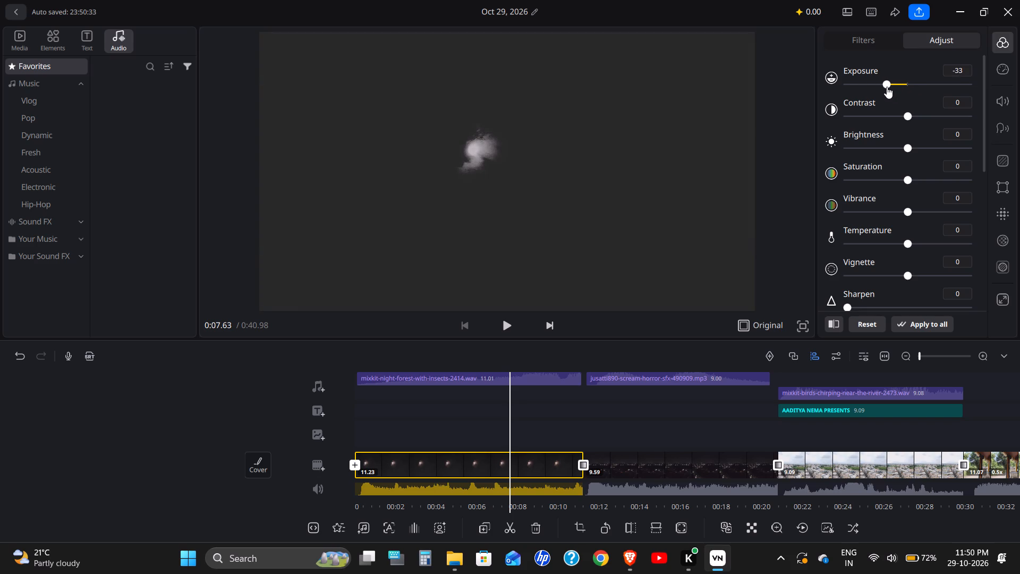
{"action": "left_click_drag", "start_coordinate": [887, 87], "coordinate": [906, 86]}
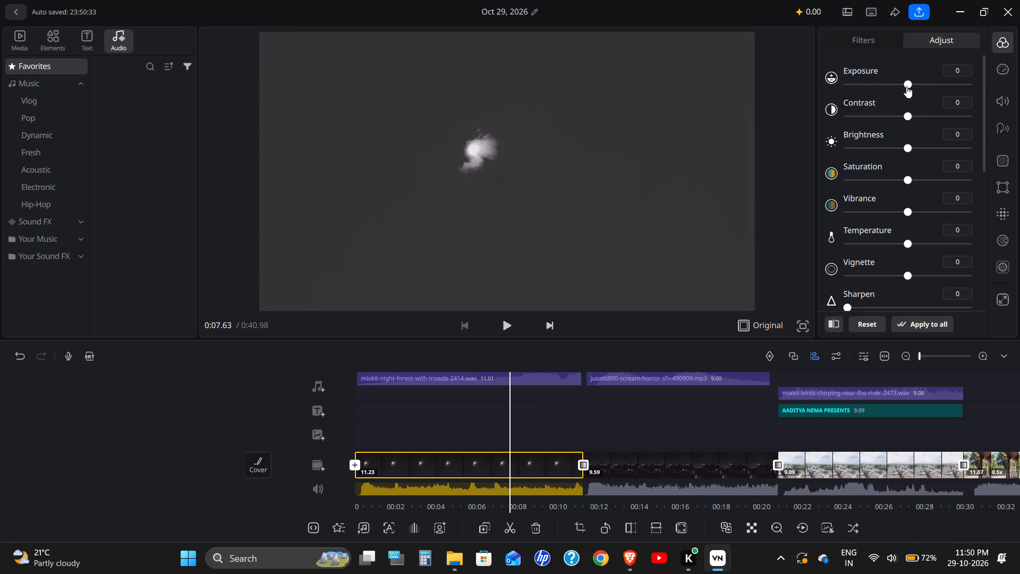
{"action": "left_click_drag", "start_coordinate": [906, 86], "coordinate": [905, 86]}
{"action": "left_click_drag", "start_coordinate": [905, 115], "coordinate": [920, 120]}
Set the moon clip's contrast to +29 and its brightness to -29.
{"action": "left_click_drag", "start_coordinate": [920, 120], "coordinate": [916, 123]}
{"action": "left_click_drag", "start_coordinate": [916, 123], "coordinate": [928, 132]}
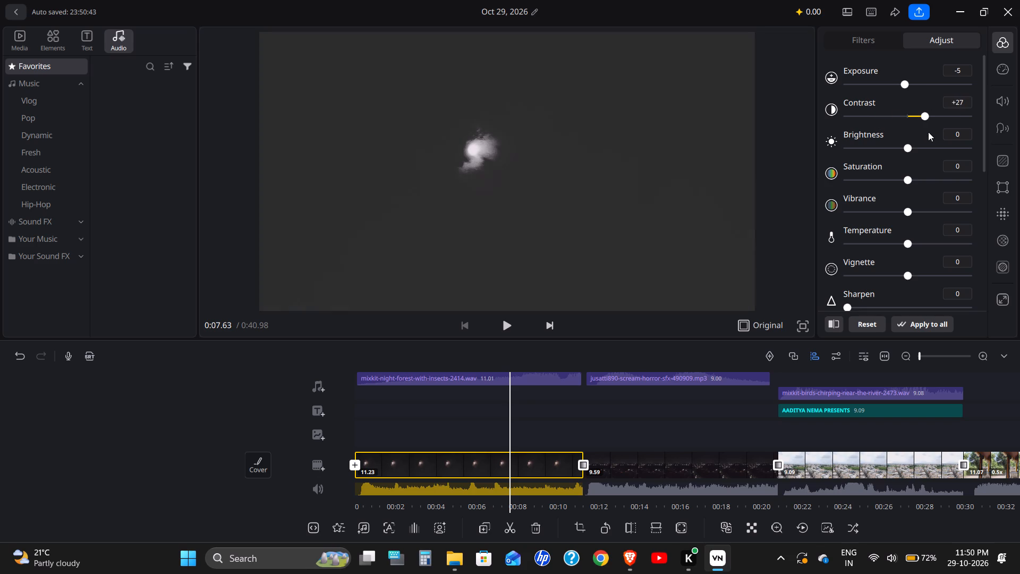
{"action": "left_click_drag", "start_coordinate": [928, 132], "coordinate": [927, 134]}
{"action": "left_click_drag", "start_coordinate": [927, 134], "coordinate": [928, 134]}
{"action": "left_click_drag", "start_coordinate": [928, 134], "coordinate": [926, 133]}
{"action": "left_click_drag", "start_coordinate": [905, 148], "coordinate": [894, 147]}
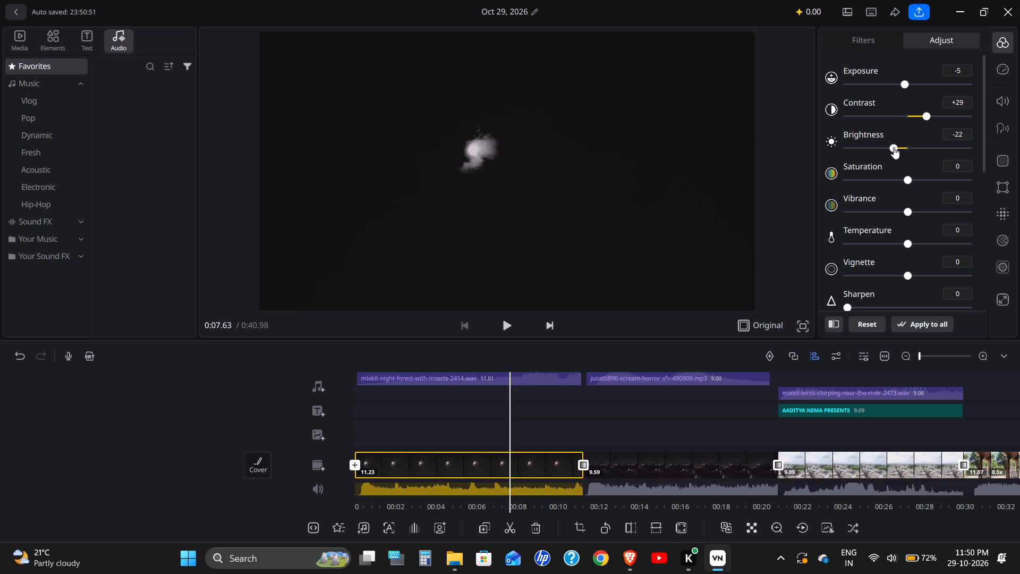
{"action": "left_click_drag", "start_coordinate": [894, 147], "coordinate": [889, 150]}
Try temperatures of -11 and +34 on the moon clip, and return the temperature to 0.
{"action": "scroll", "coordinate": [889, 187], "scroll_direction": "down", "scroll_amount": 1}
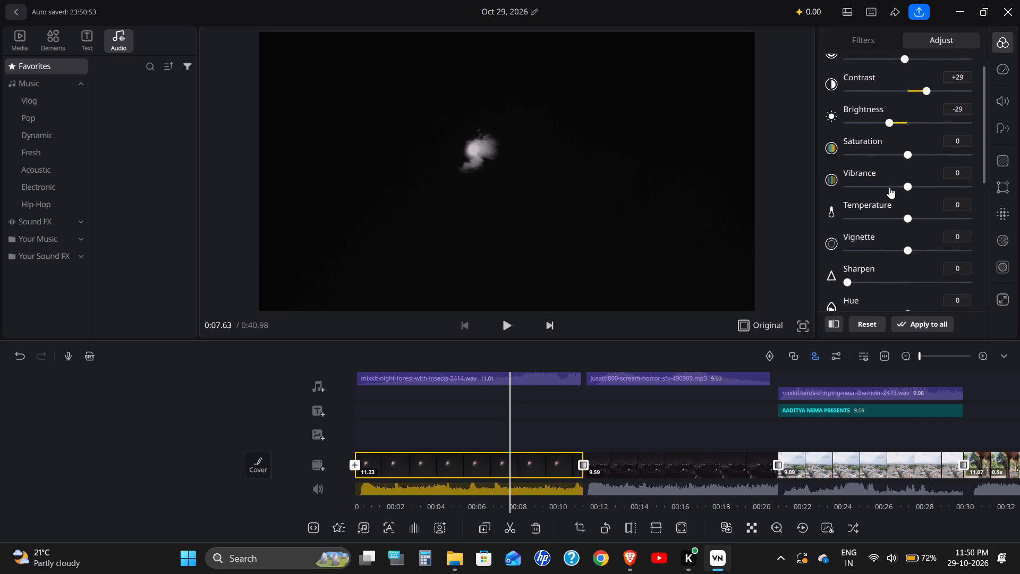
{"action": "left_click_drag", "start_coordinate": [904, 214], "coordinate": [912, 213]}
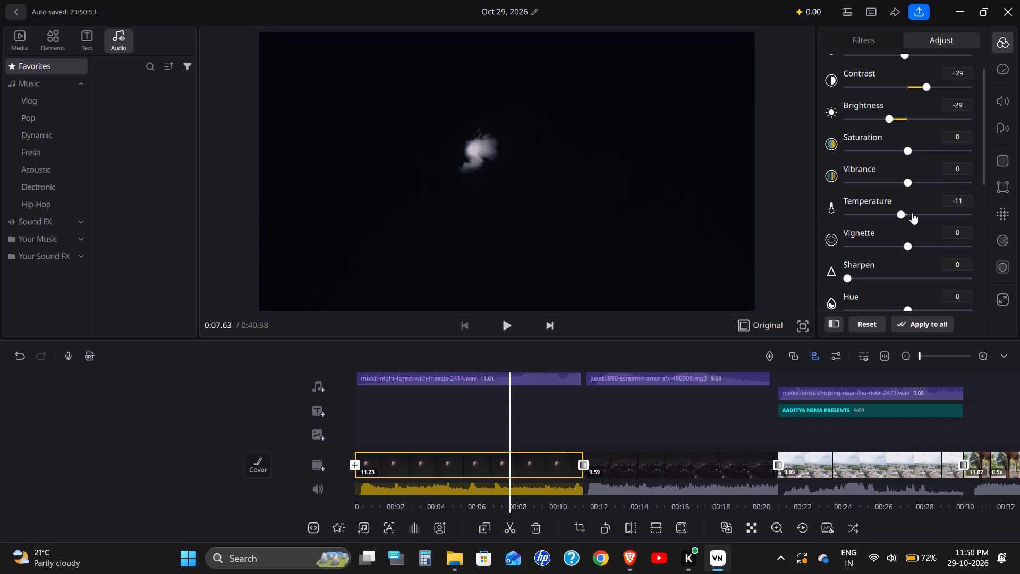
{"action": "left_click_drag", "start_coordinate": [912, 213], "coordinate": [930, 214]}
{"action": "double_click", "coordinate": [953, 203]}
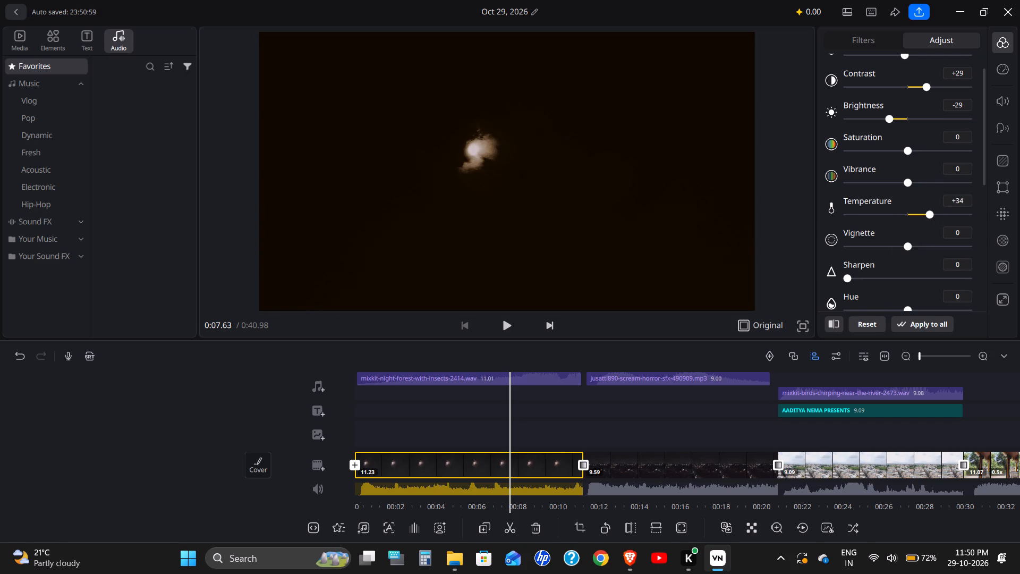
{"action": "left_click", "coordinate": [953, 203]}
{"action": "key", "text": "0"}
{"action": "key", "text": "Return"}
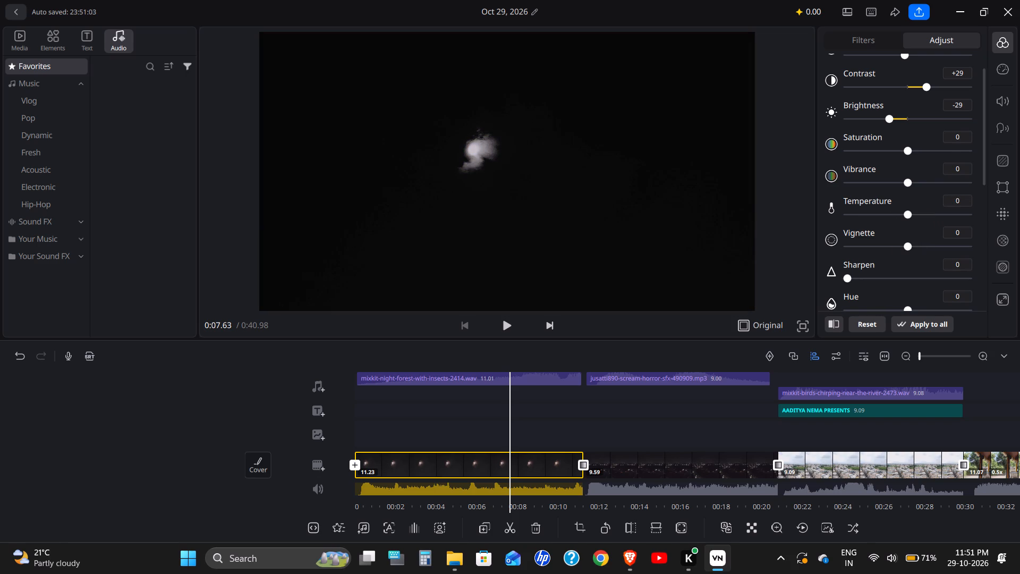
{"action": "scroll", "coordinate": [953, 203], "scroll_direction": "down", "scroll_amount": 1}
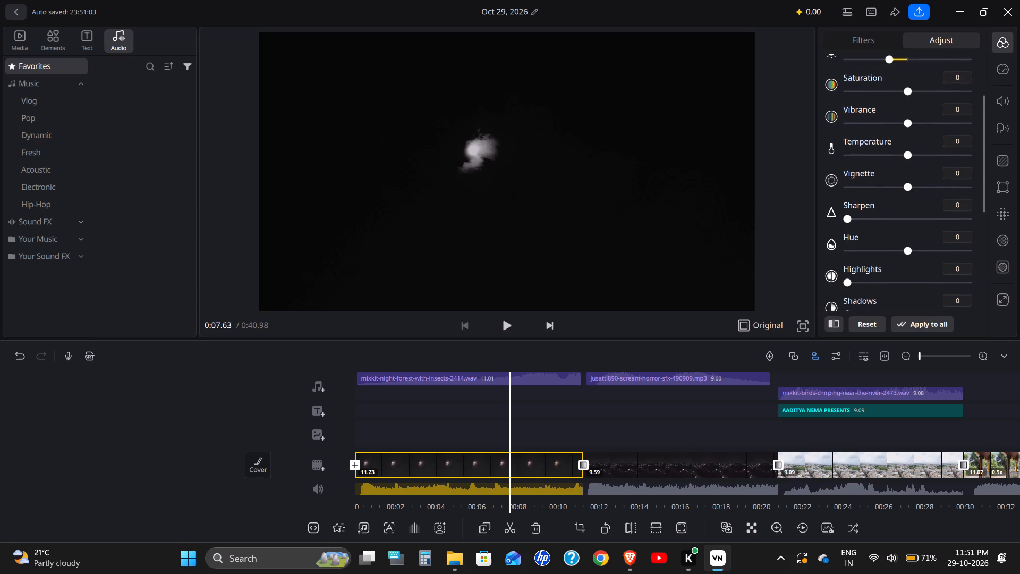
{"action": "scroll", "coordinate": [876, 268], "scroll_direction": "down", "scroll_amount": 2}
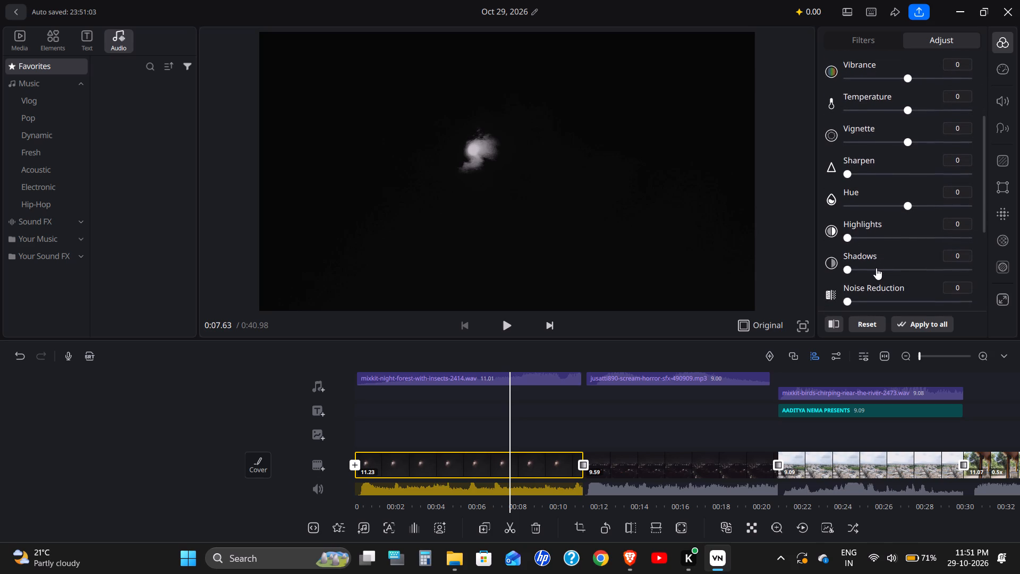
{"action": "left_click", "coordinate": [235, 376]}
Play from the start of the moon clip into the night city clip to review the colour adjustments.
{"action": "scroll", "coordinate": [421, 408], "scroll_direction": "right", "scroll_amount": 7}
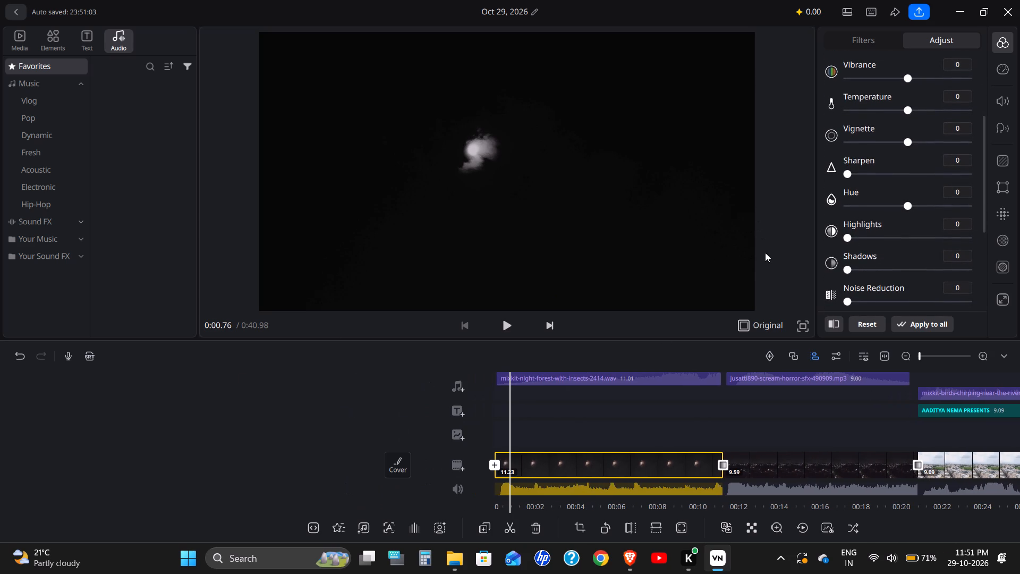
{"action": "scroll", "coordinate": [582, 341], "scroll_direction": "right", "scroll_amount": 11}
{"action": "scroll", "coordinate": [465, 393], "scroll_direction": "right", "scroll_amount": 3}
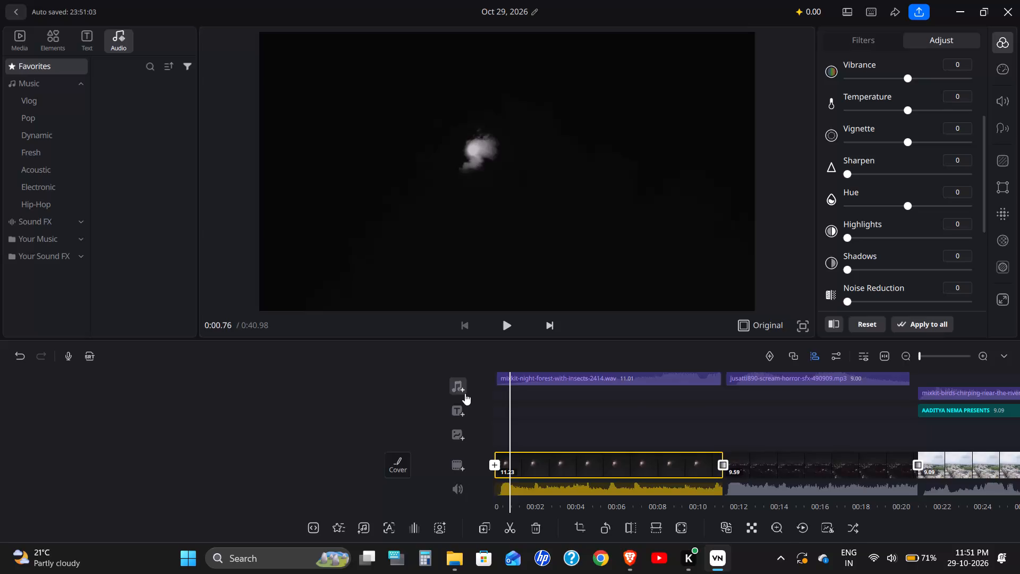
{"action": "scroll", "coordinate": [465, 393], "scroll_direction": "right", "scroll_amount": 5}
{"action": "left_click", "coordinate": [505, 320]}
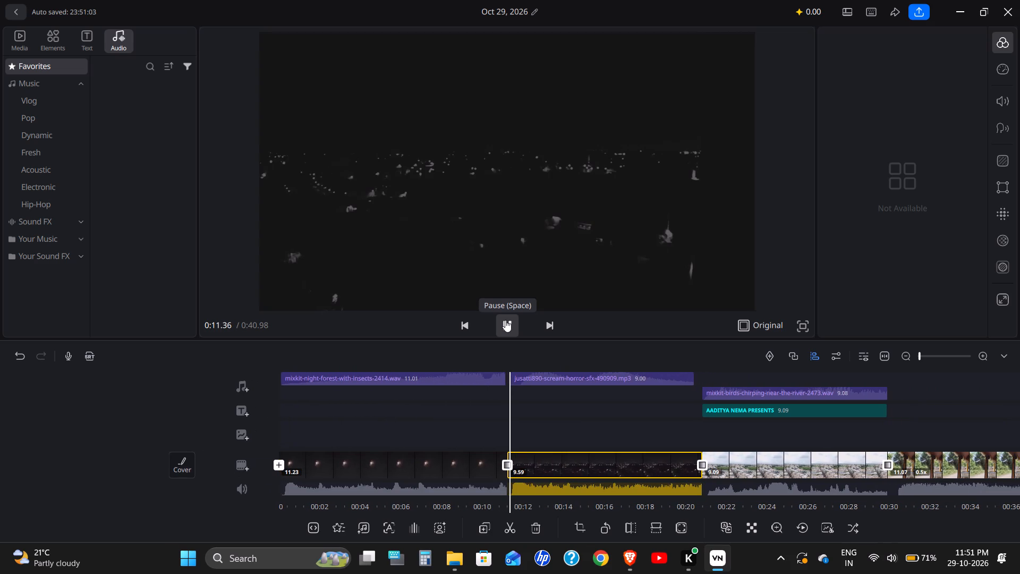
{"action": "left_click", "coordinate": [505, 324]}
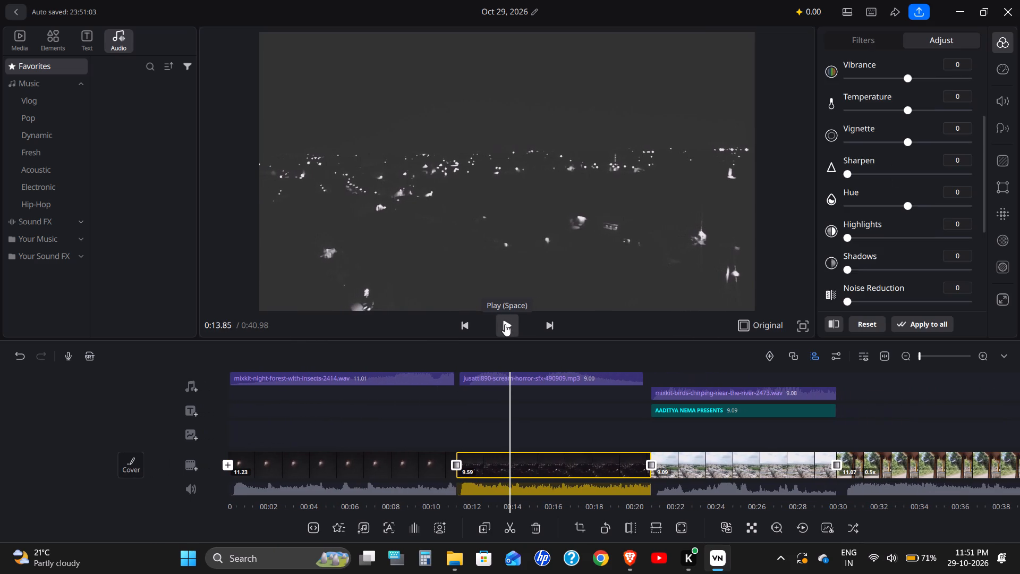
Adjust the night city clip's exposure to -36, contrast to +41 and brightness to -14.
{"action": "scroll", "coordinate": [437, 402], "scroll_direction": "down", "scroll_amount": 1}
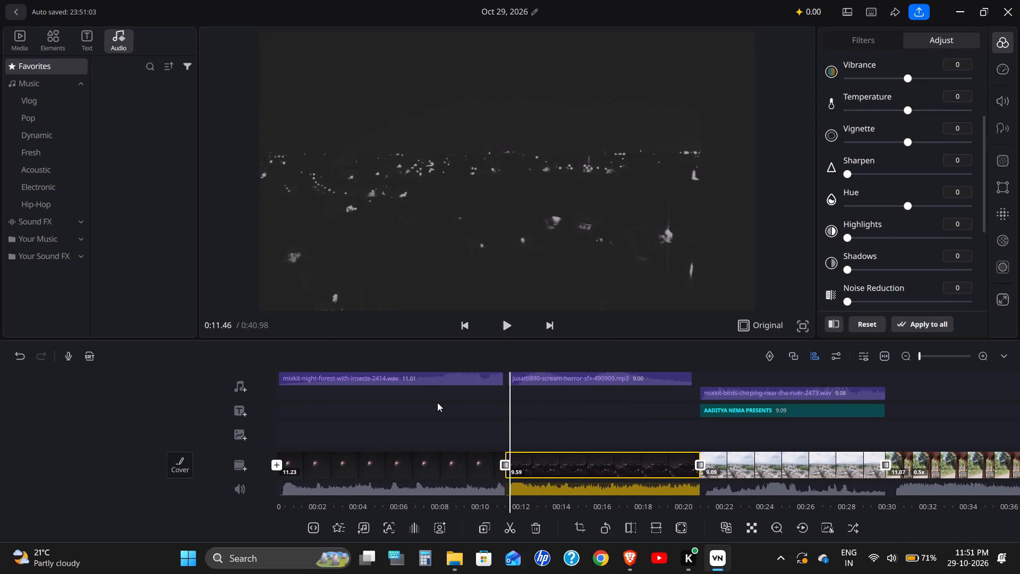
{"action": "scroll", "coordinate": [437, 402], "scroll_direction": "down", "scroll_amount": 2}
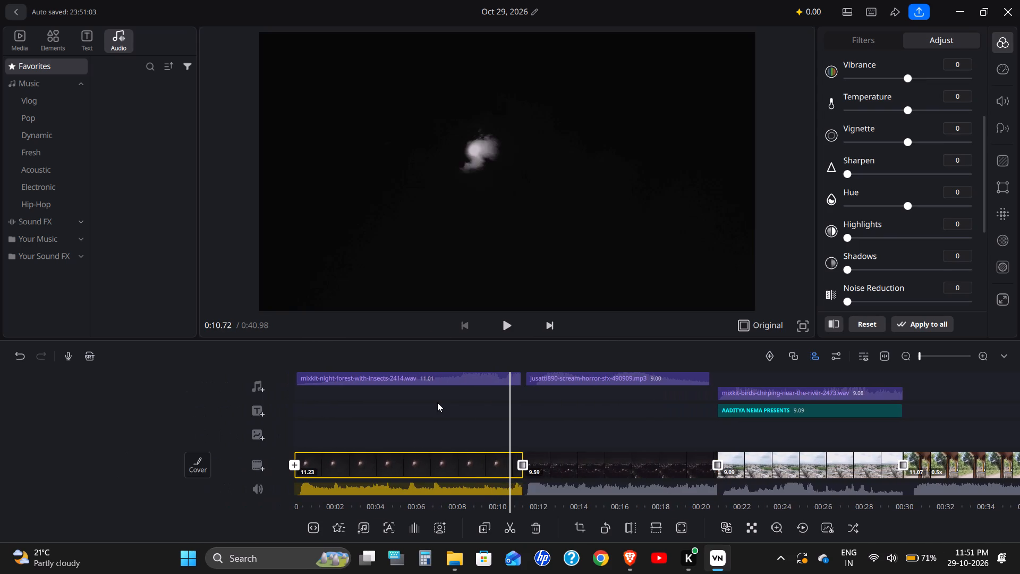
{"action": "scroll", "coordinate": [437, 402], "scroll_direction": "down", "scroll_amount": 1}
{"action": "scroll", "coordinate": [437, 402], "scroll_direction": "left", "scroll_amount": 3}
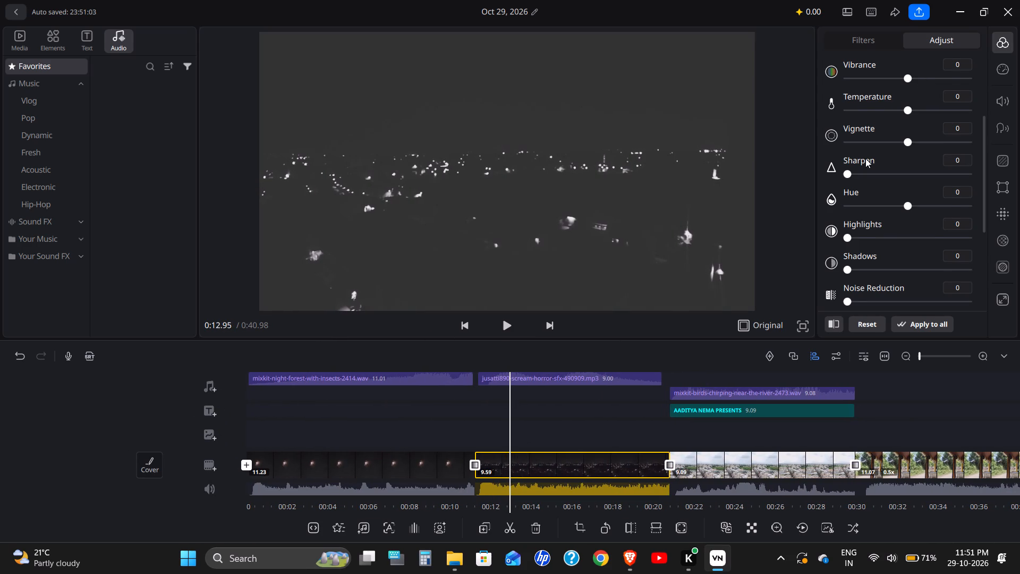
{"action": "scroll", "coordinate": [865, 158], "scroll_direction": "up", "scroll_amount": 7}
{"action": "left_click_drag", "start_coordinate": [905, 83], "coordinate": [898, 82]}
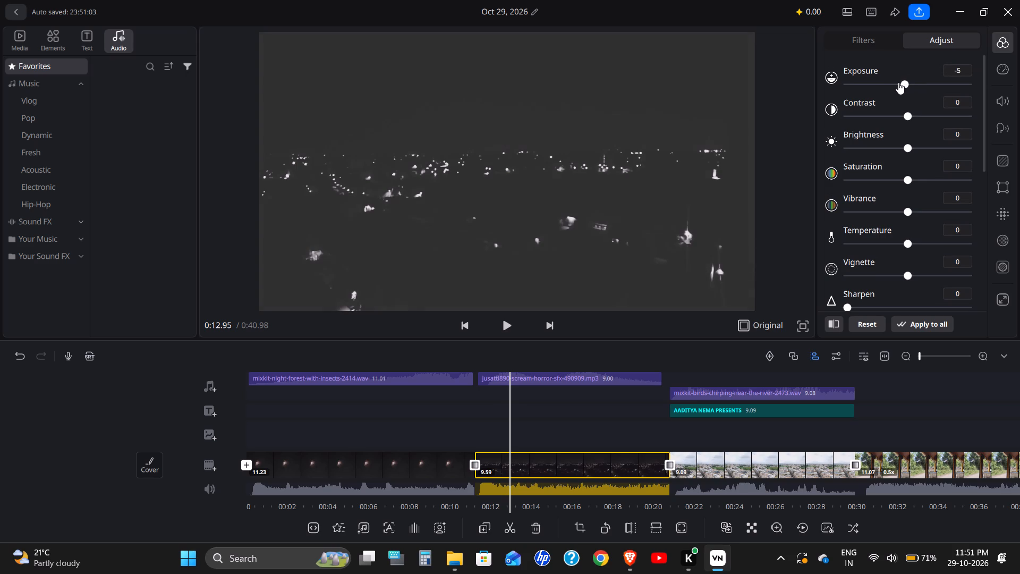
{"action": "left_click_drag", "start_coordinate": [898, 82], "coordinate": [885, 85]}
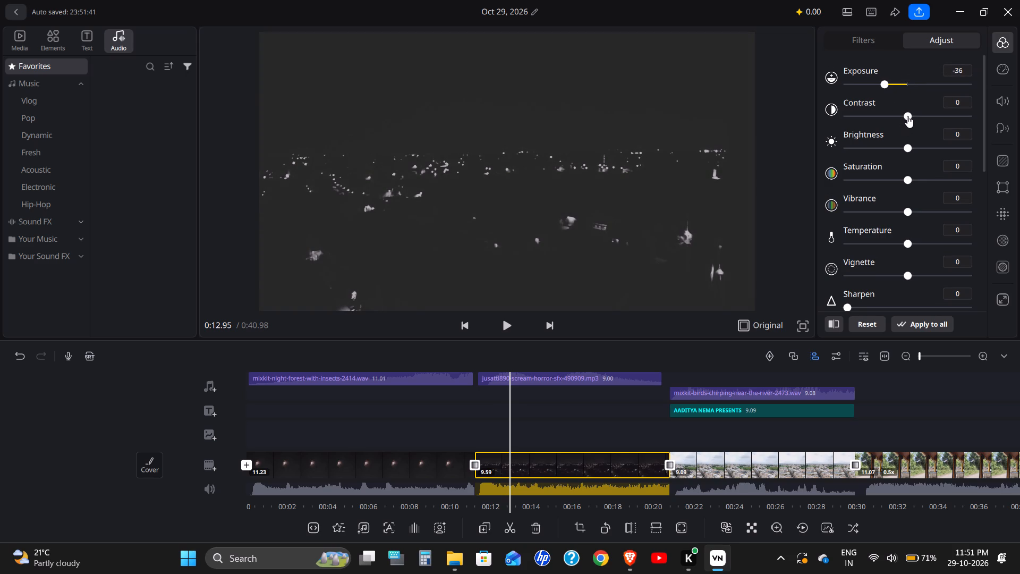
{"action": "left_click_drag", "start_coordinate": [907, 116], "coordinate": [933, 121]}
{"action": "left_click_drag", "start_coordinate": [933, 121], "coordinate": [939, 123]}
{"action": "left_click_drag", "start_coordinate": [939, 123], "coordinate": [934, 123]}
{"action": "left_click_drag", "start_coordinate": [908, 149], "coordinate": [902, 148]}
{"action": "left_click_drag", "start_coordinate": [902, 148], "coordinate": [899, 148]}
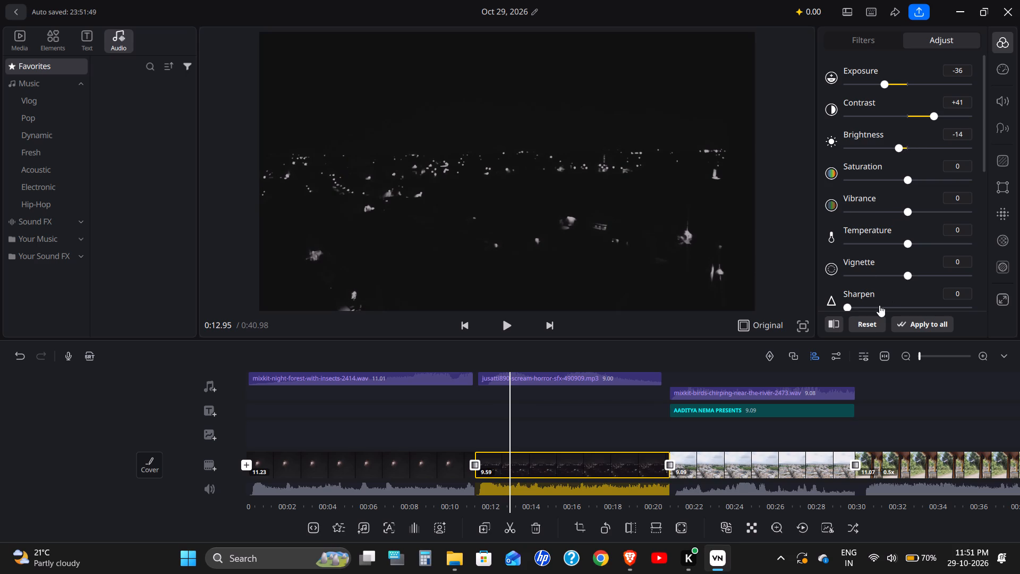
{"action": "left_click", "coordinate": [131, 386]}
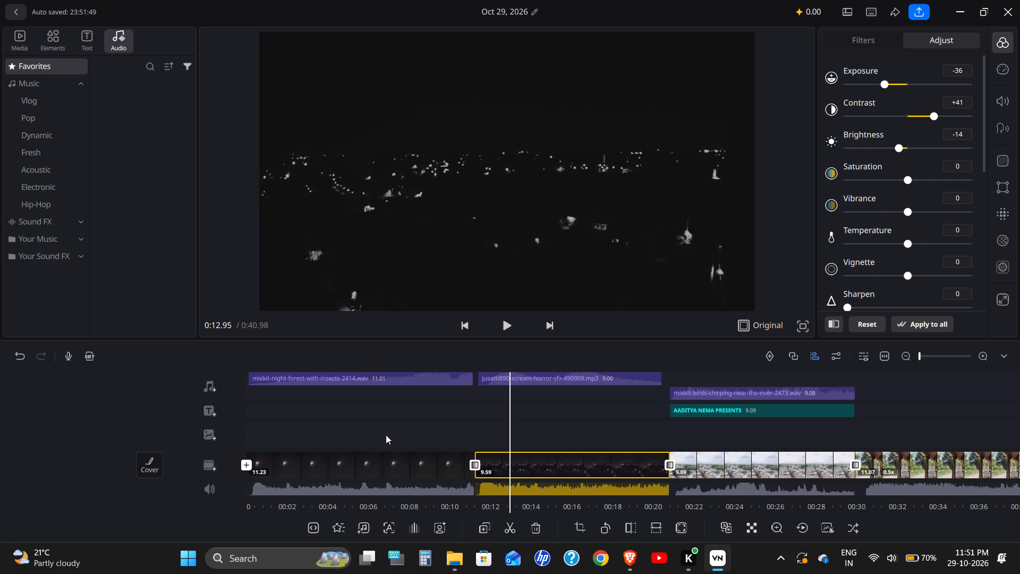
Add a 0.5 fade-in and 0.8 fade-out to the night-forest audio and apply the fades to all audio.
{"action": "left_click", "coordinate": [462, 374]}
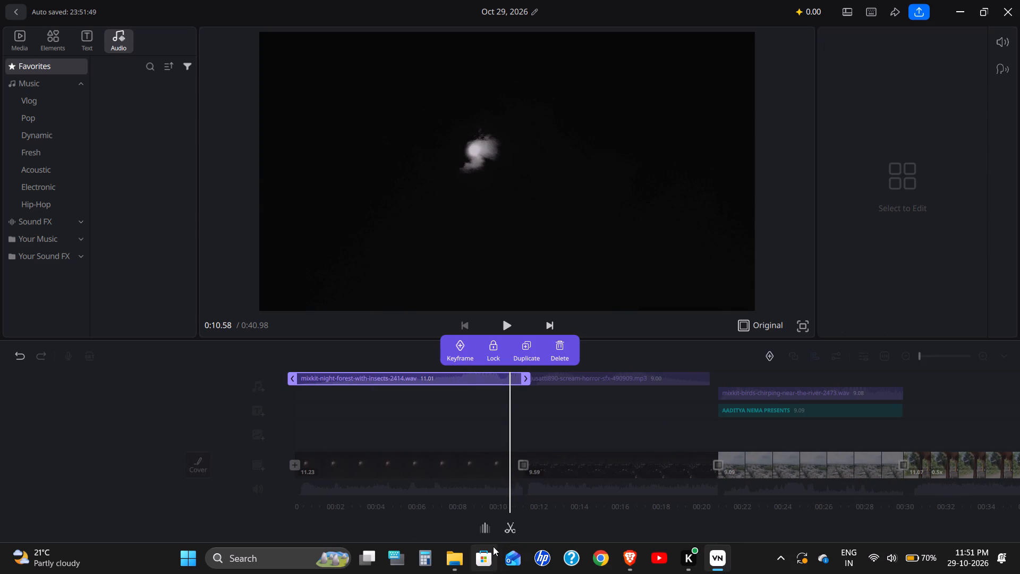
{"action": "left_click", "coordinate": [486, 531]}
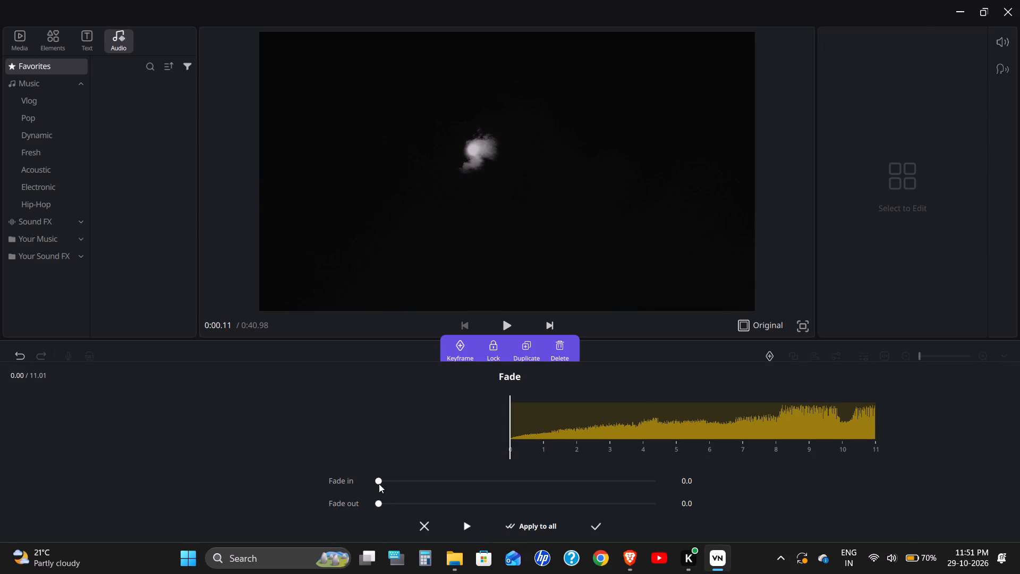
{"action": "left_click", "coordinate": [404, 480]}
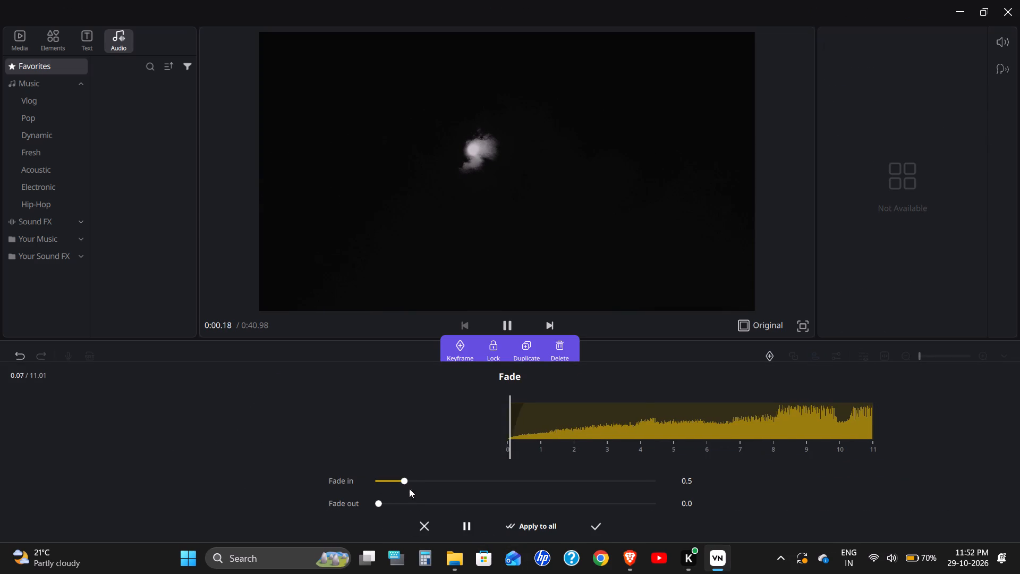
{"action": "left_click", "coordinate": [416, 502]}
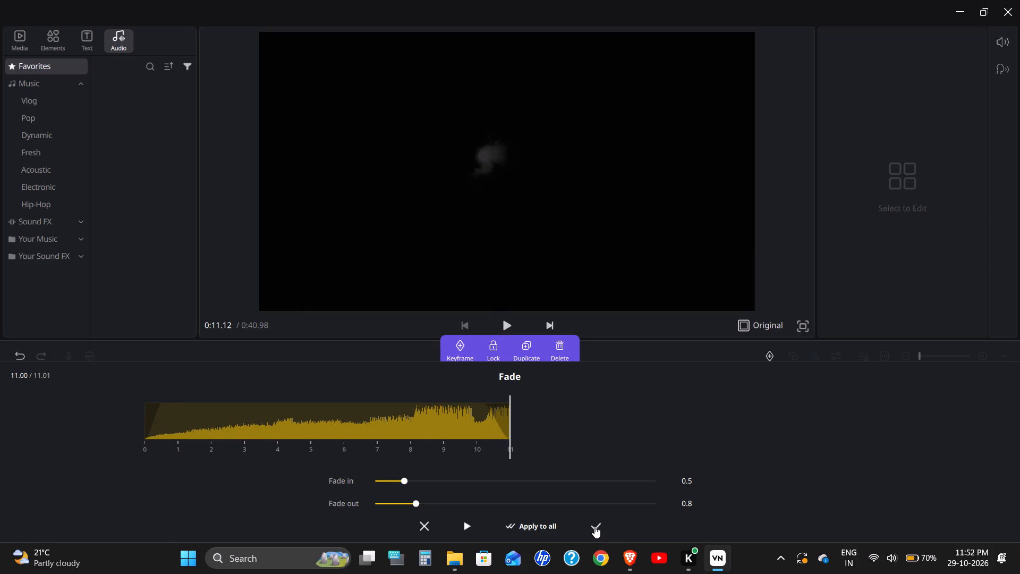
{"action": "left_click", "coordinate": [541, 524]}
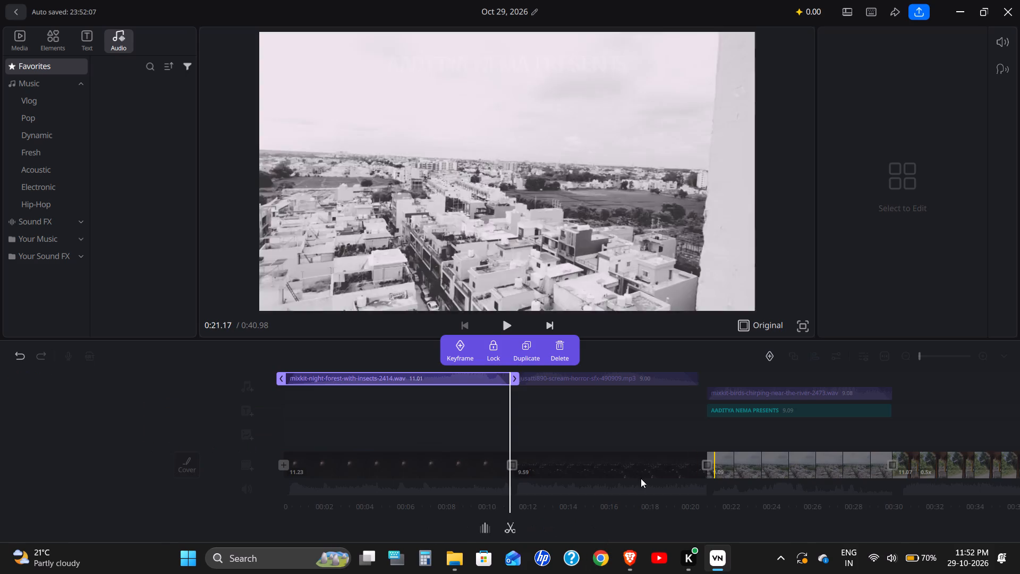
{"action": "left_click", "coordinate": [135, 398]}
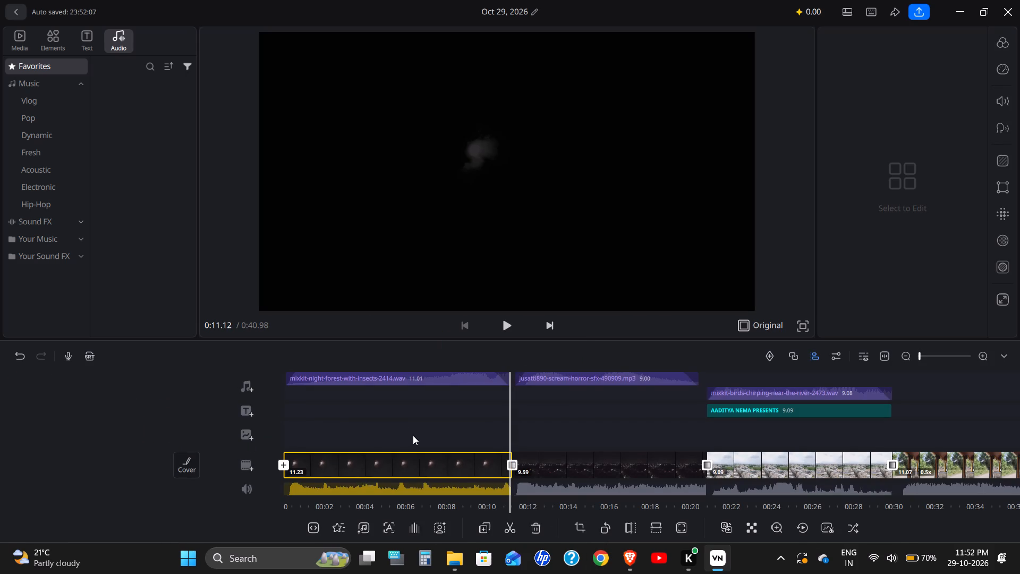
Play the video from the beginning to review the audio fades.
{"action": "scroll", "coordinate": [413, 435], "scroll_direction": "right", "scroll_amount": 12}
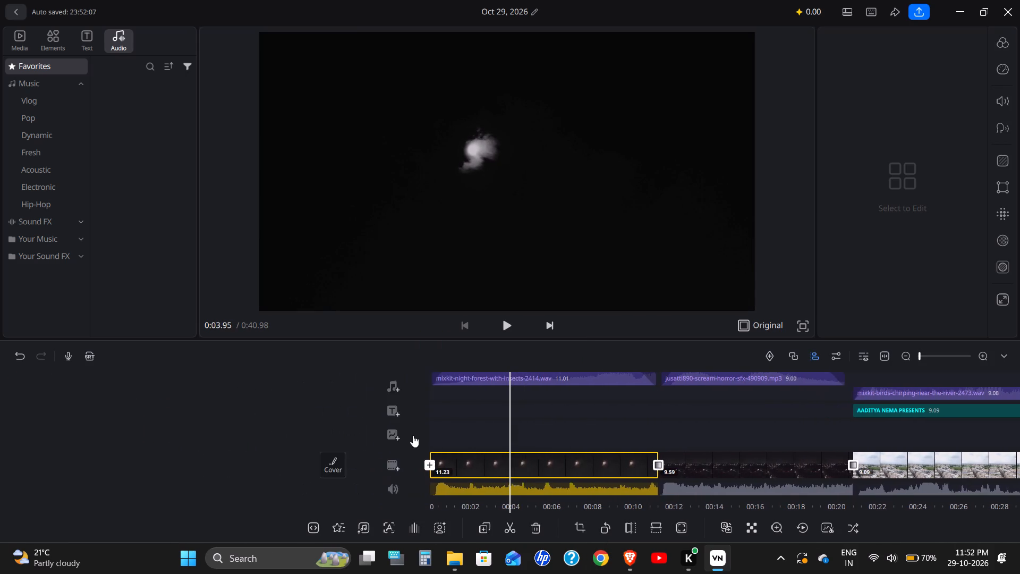
{"action": "scroll", "coordinate": [413, 435], "scroll_direction": "right", "scroll_amount": 6}
{"action": "left_click", "coordinate": [507, 322]}
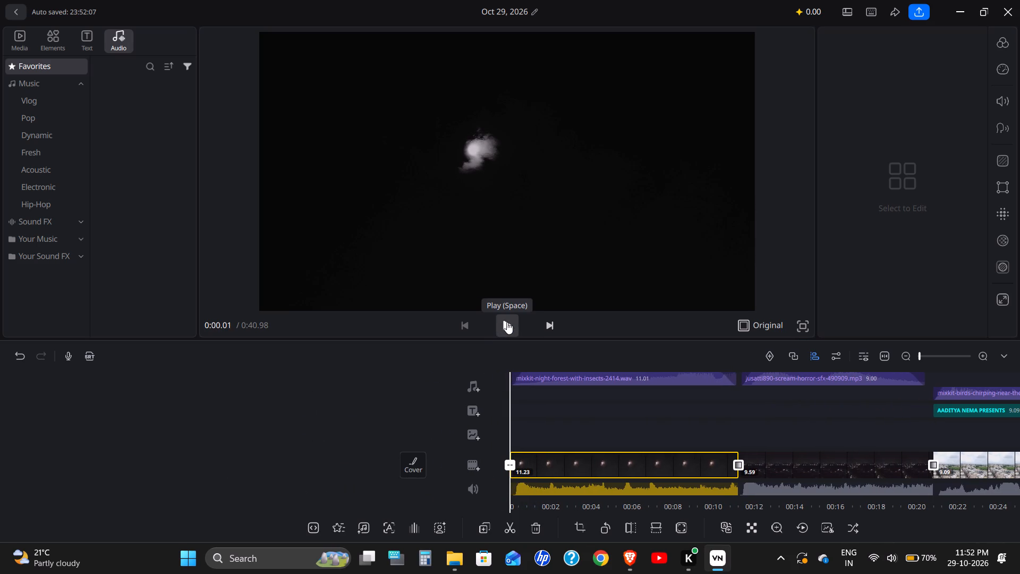
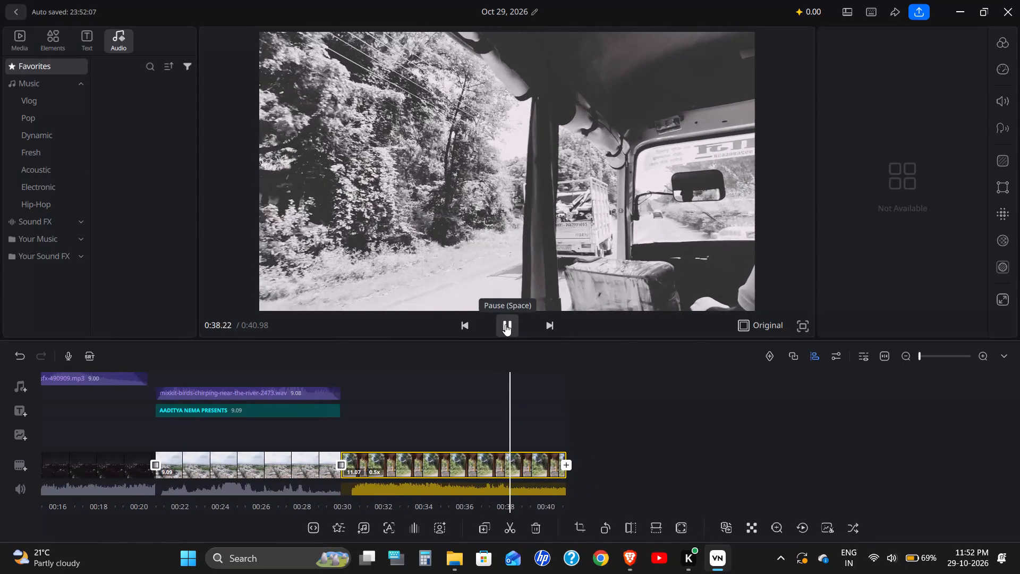
Stop the review playback in the rickshaw clip and return to the beginning of the moon clip.
{"action": "left_click", "coordinate": [505, 324]}
{"action": "scroll", "coordinate": [594, 401], "scroll_direction": "right", "scroll_amount": 2}
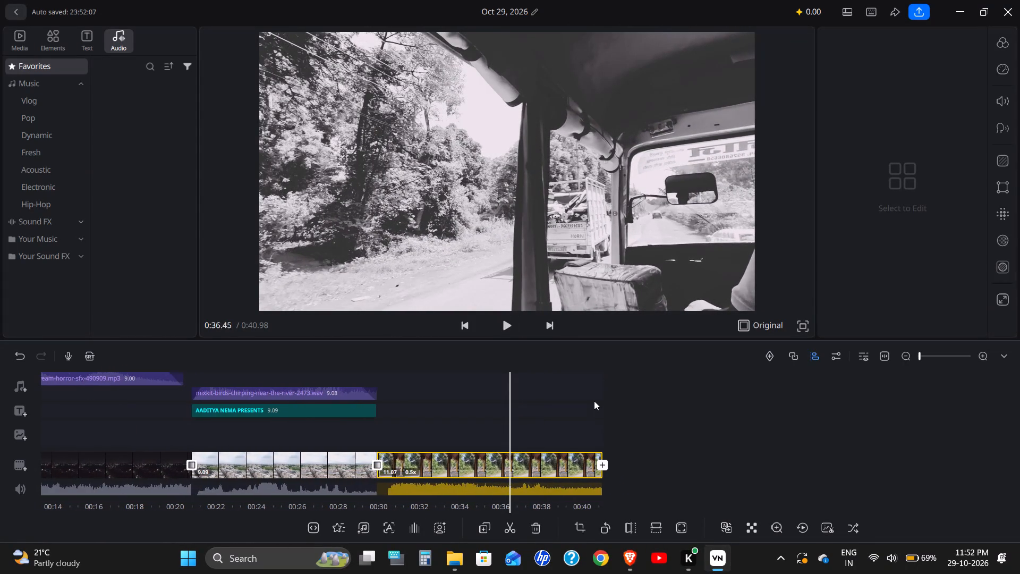
{"action": "scroll", "coordinate": [594, 401], "scroll_direction": "right", "scroll_amount": 17}
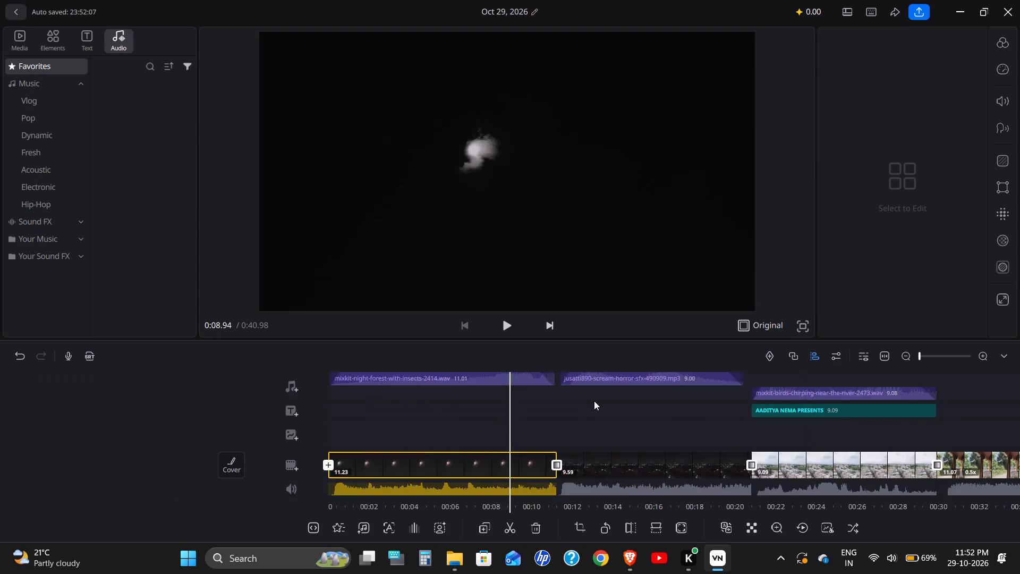
{"action": "scroll", "coordinate": [594, 401], "scroll_direction": "right", "scroll_amount": 4}
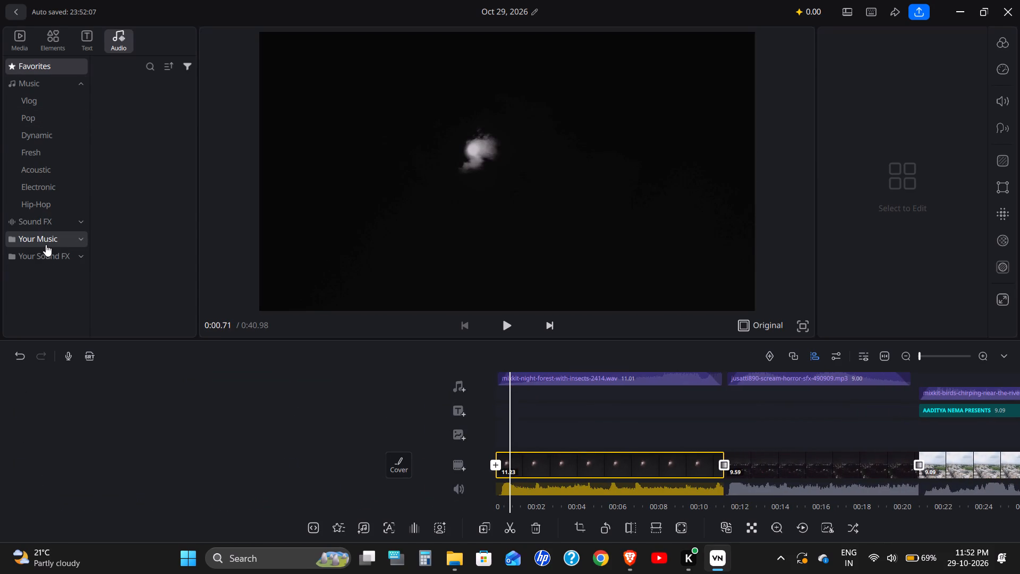
Browse the personal and Vlog music collections, download the track A Sad Conversation and preview it.
{"action": "left_click", "coordinate": [46, 244]}
{"action": "left_click", "coordinate": [52, 239]}
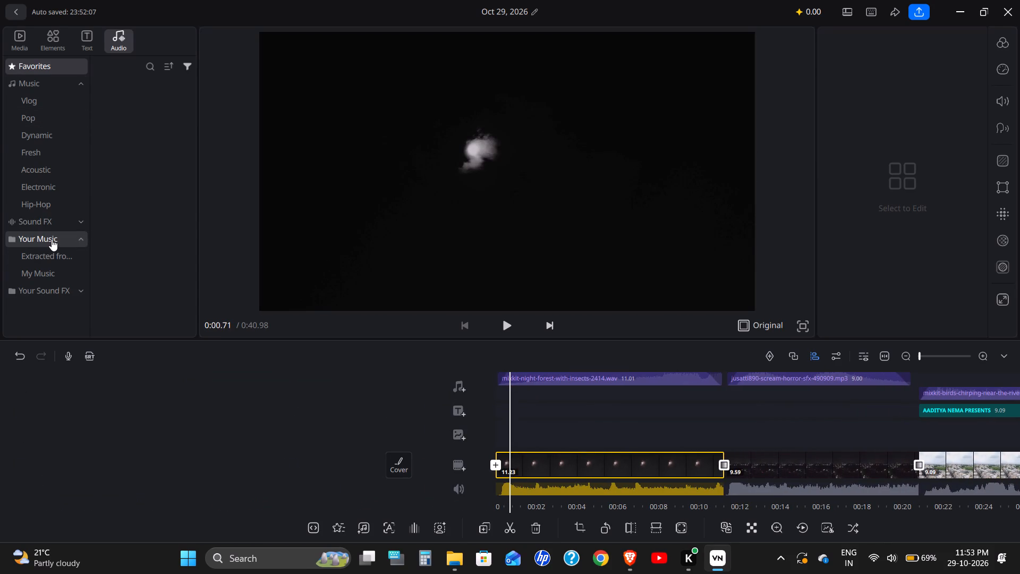
{"action": "left_click", "coordinate": [52, 239]}
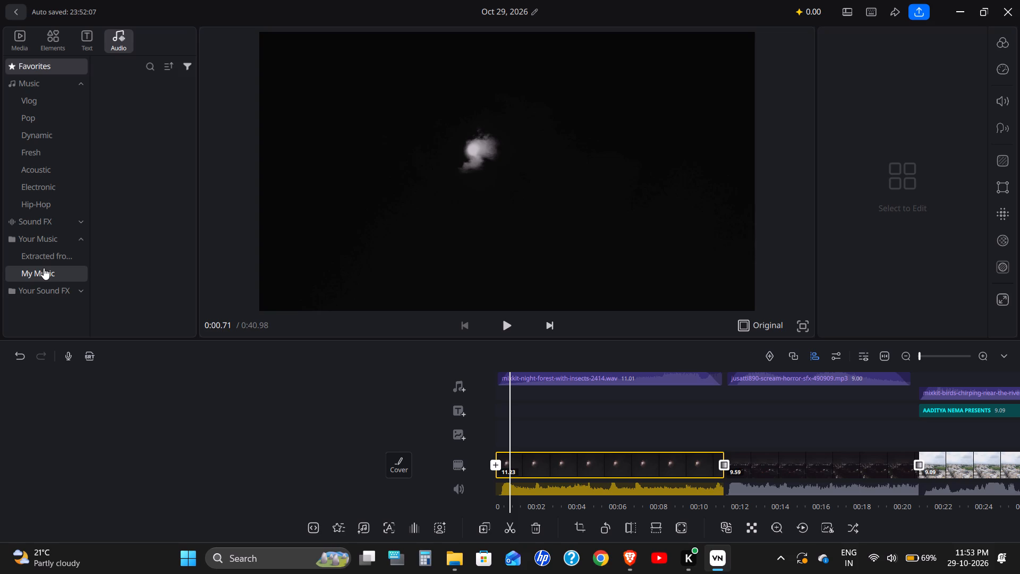
{"action": "left_click", "coordinate": [44, 268]}
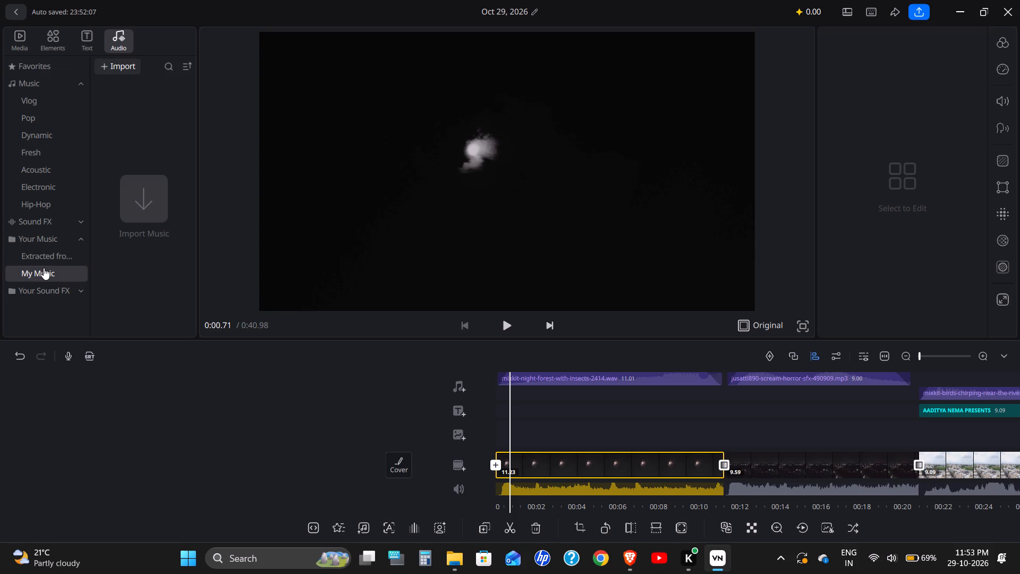
{"action": "left_click", "coordinate": [69, 292]}
{"action": "left_click", "coordinate": [69, 292]}
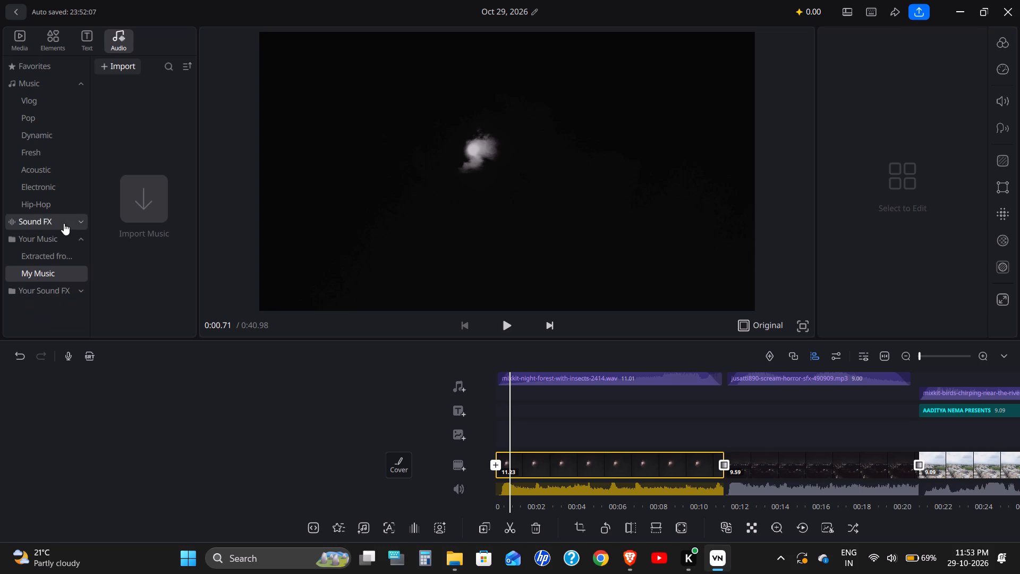
{"action": "left_click", "coordinate": [66, 237]}
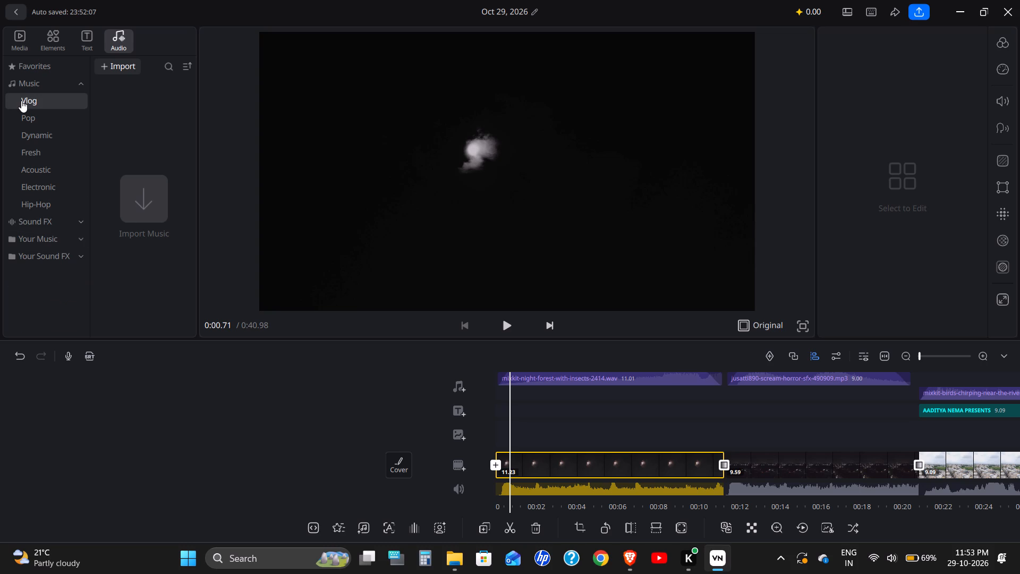
{"action": "left_click", "coordinate": [21, 100]}
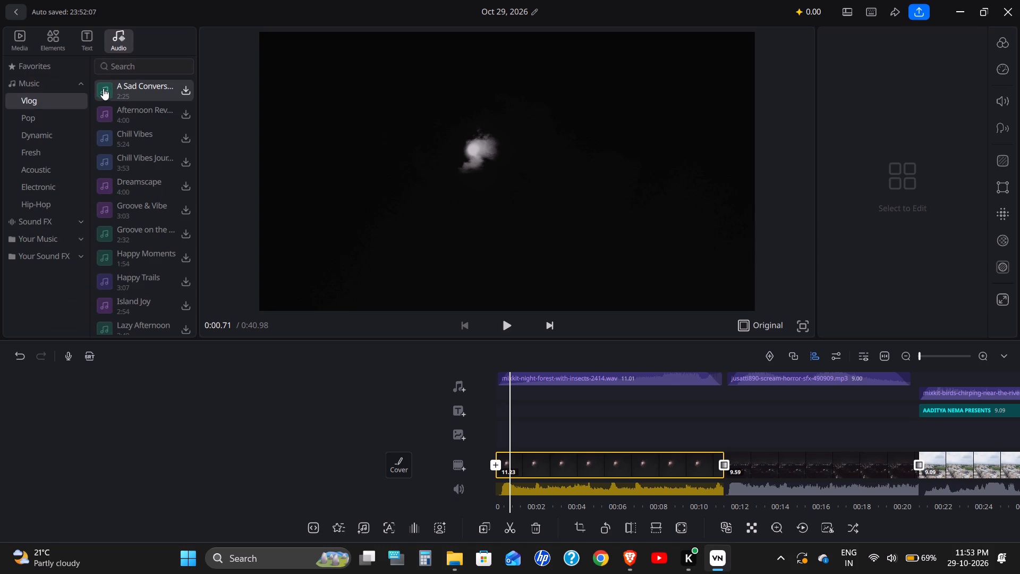
{"action": "left_click", "coordinate": [103, 90]}
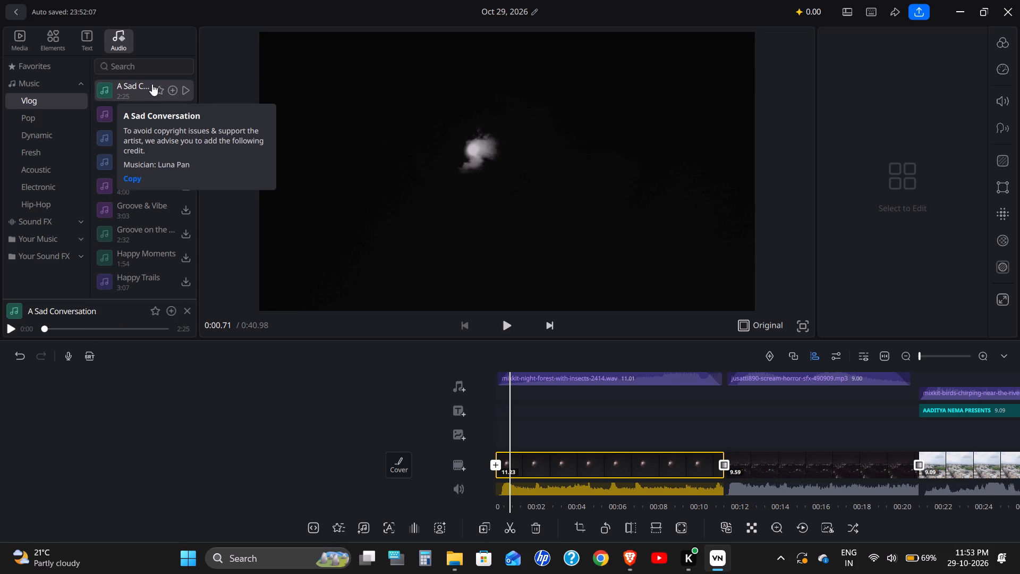
{"action": "left_click", "coordinate": [181, 89]}
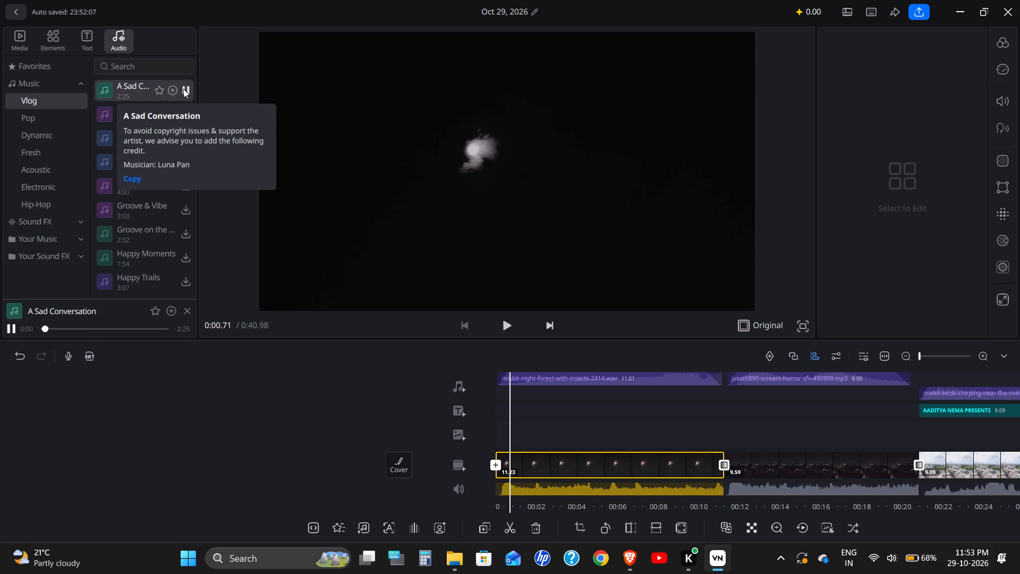
{"action": "left_click", "coordinate": [184, 89]}
Browse the Social and Mood graphic elements and look over the timeline up to the rickshaw clip.
{"action": "left_click", "coordinate": [43, 38]}
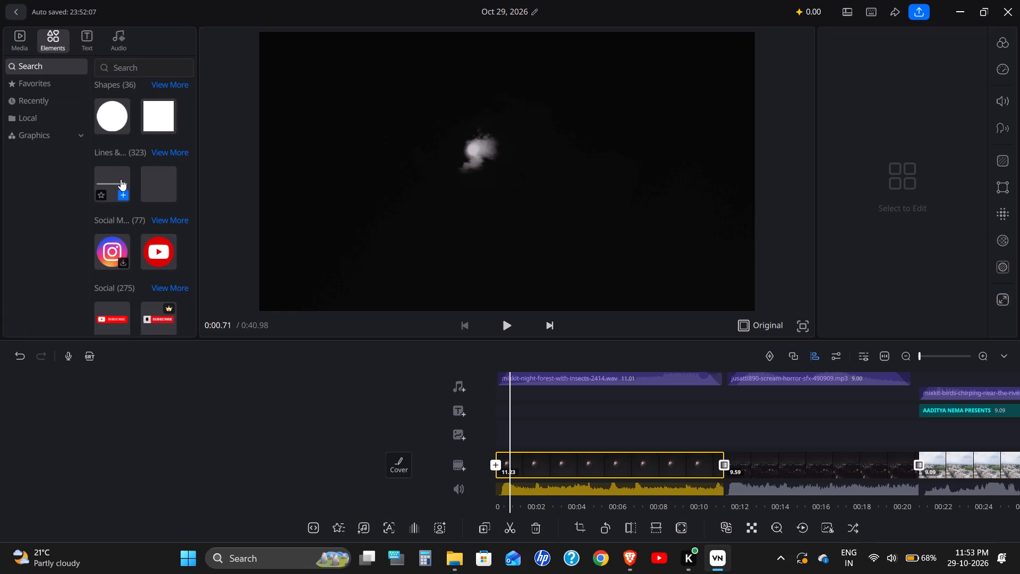
{"action": "left_click", "coordinate": [40, 131]}
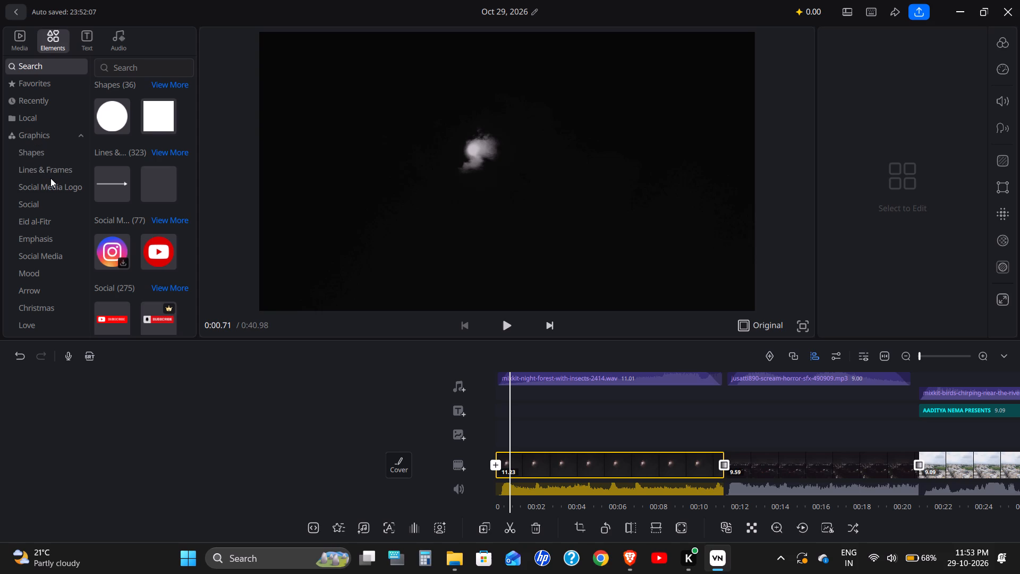
{"action": "left_click", "coordinate": [38, 200]}
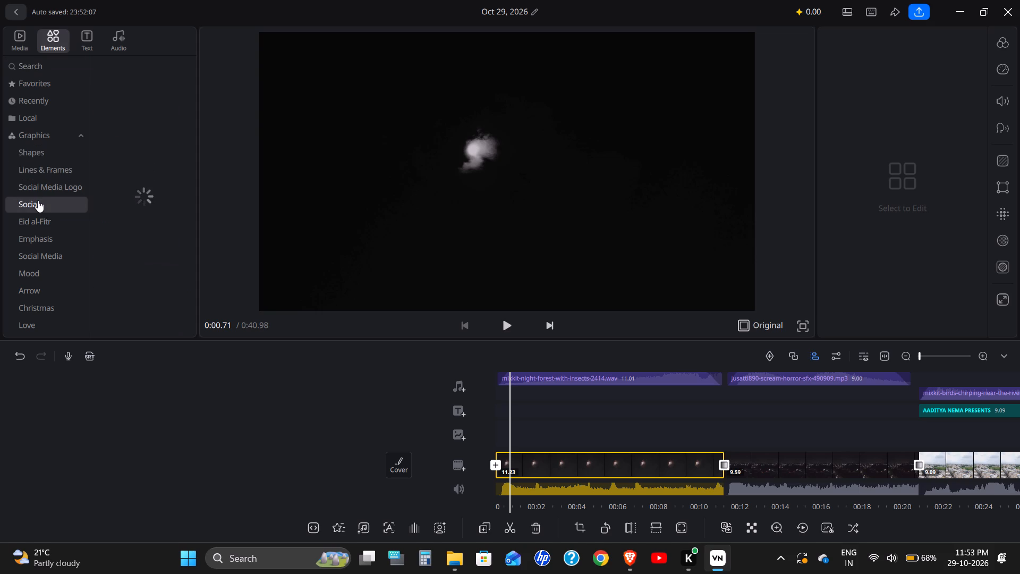
{"action": "scroll", "coordinate": [789, 480], "scroll_direction": "left", "scroll_amount": 5}
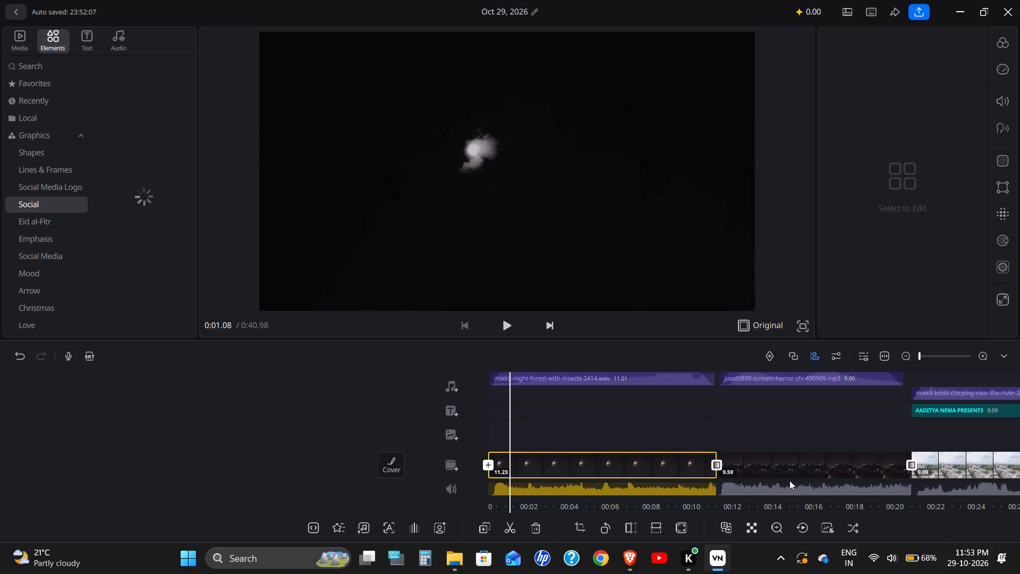
{"action": "scroll", "coordinate": [789, 480], "scroll_direction": "left", "scroll_amount": 20}
{"action": "scroll", "coordinate": [789, 480], "scroll_direction": "left", "scroll_amount": 2}
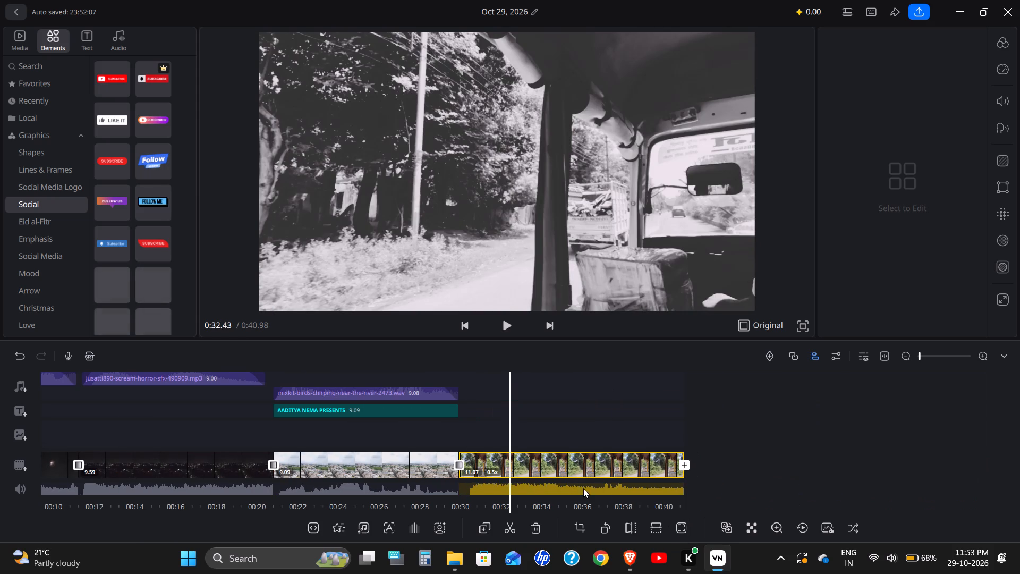
{"action": "left_click", "coordinate": [39, 276]}
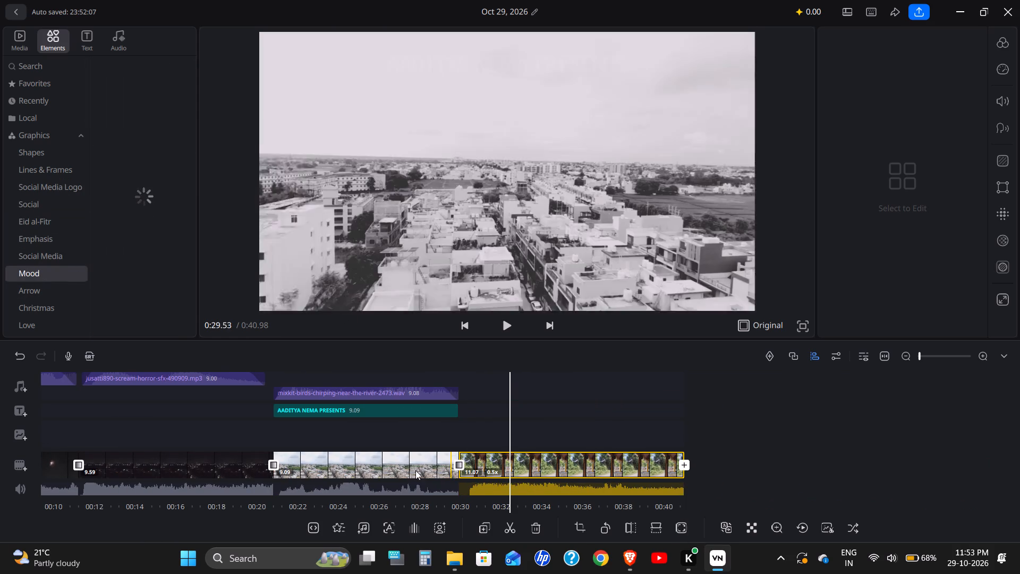